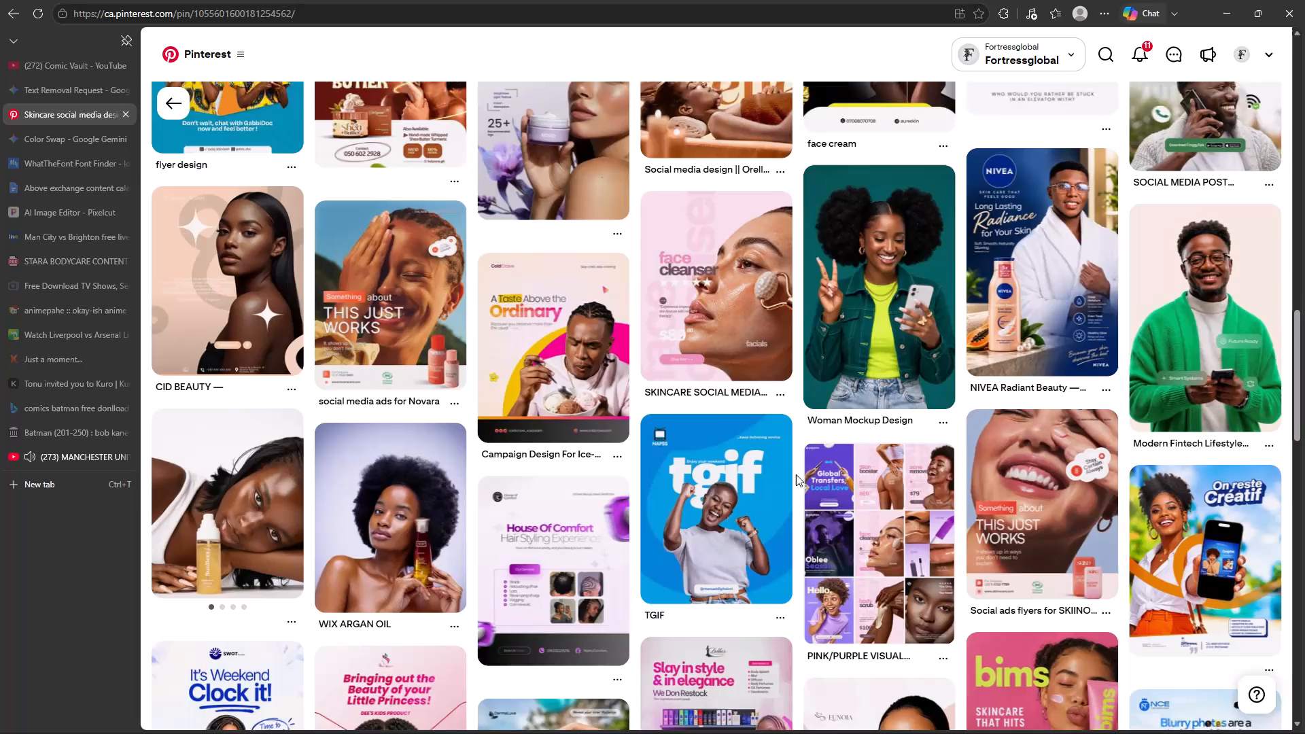
# Browse the related pins below the skincare social media design for flyer layout references.
pyautogui.scroll(-1, 796, 474)
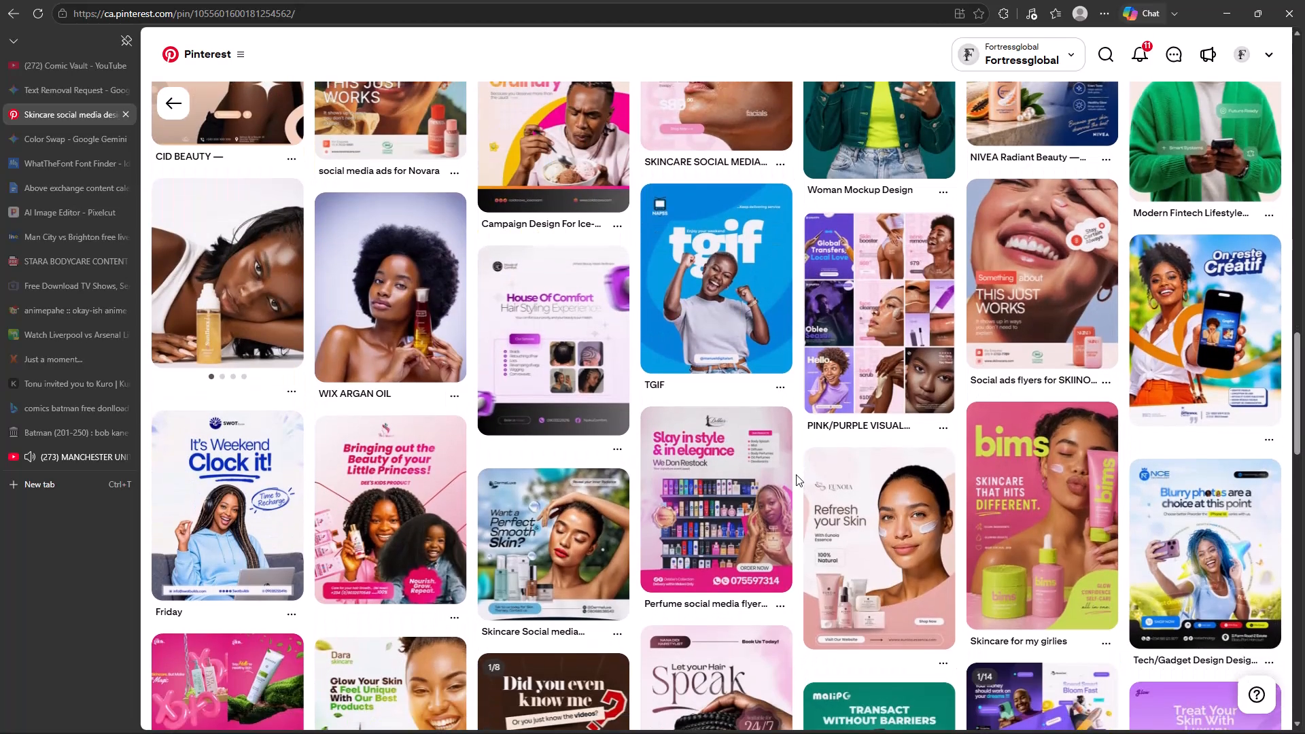
pyautogui.scroll(-4, 796, 474)
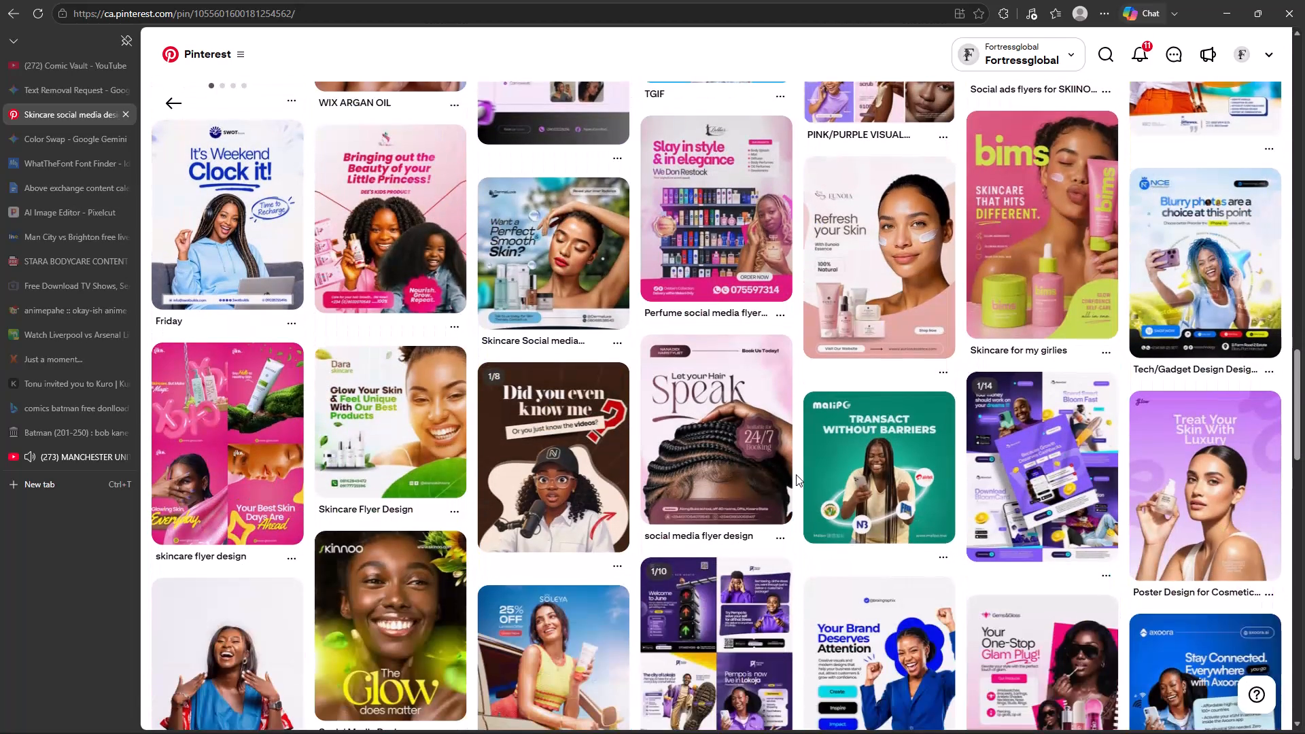
pyautogui.scroll(-5, 796, 474)
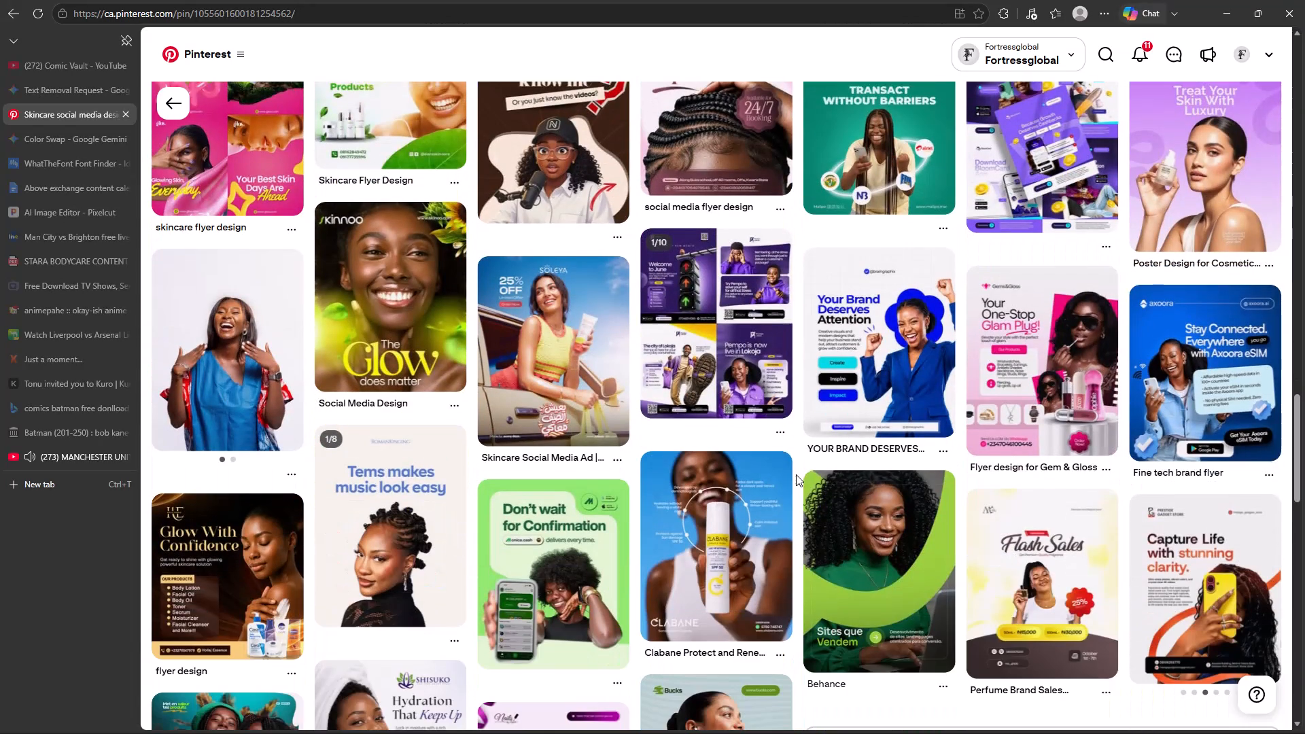
pyautogui.scroll(-4, 796, 474)
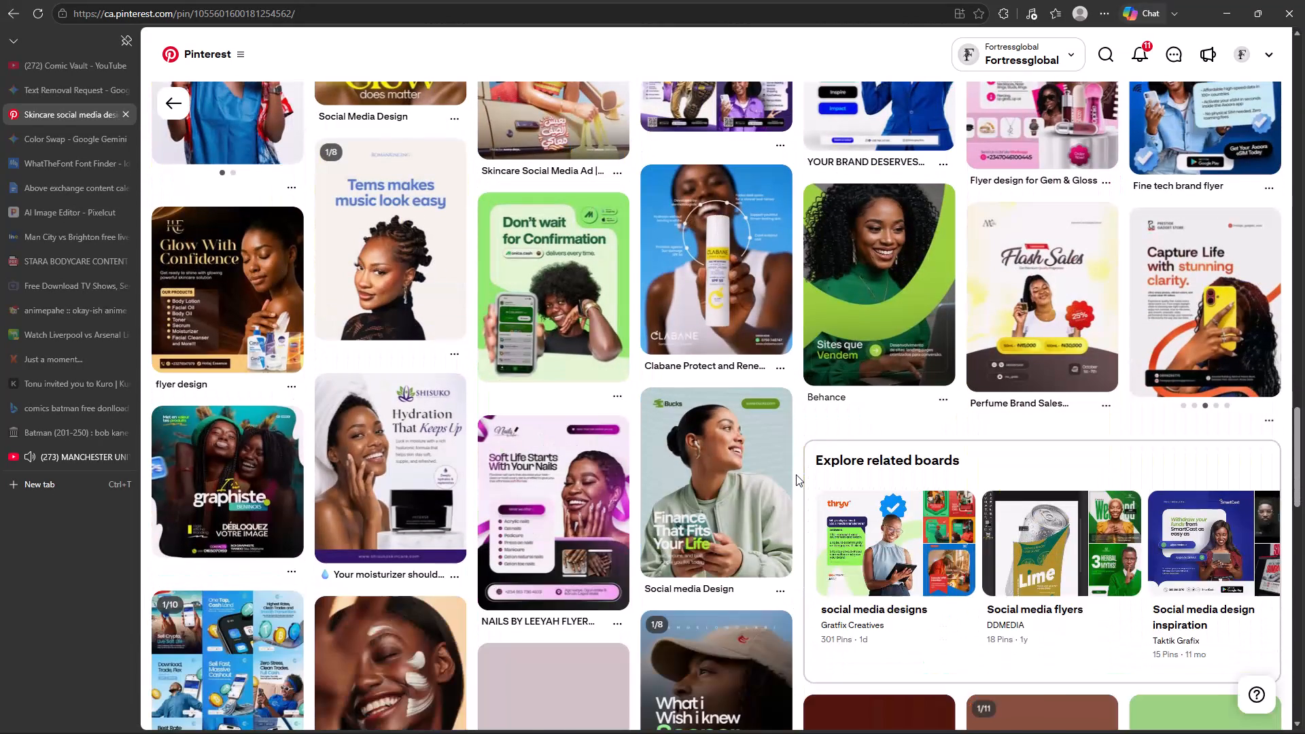
pyautogui.scroll(-4, 796, 474)
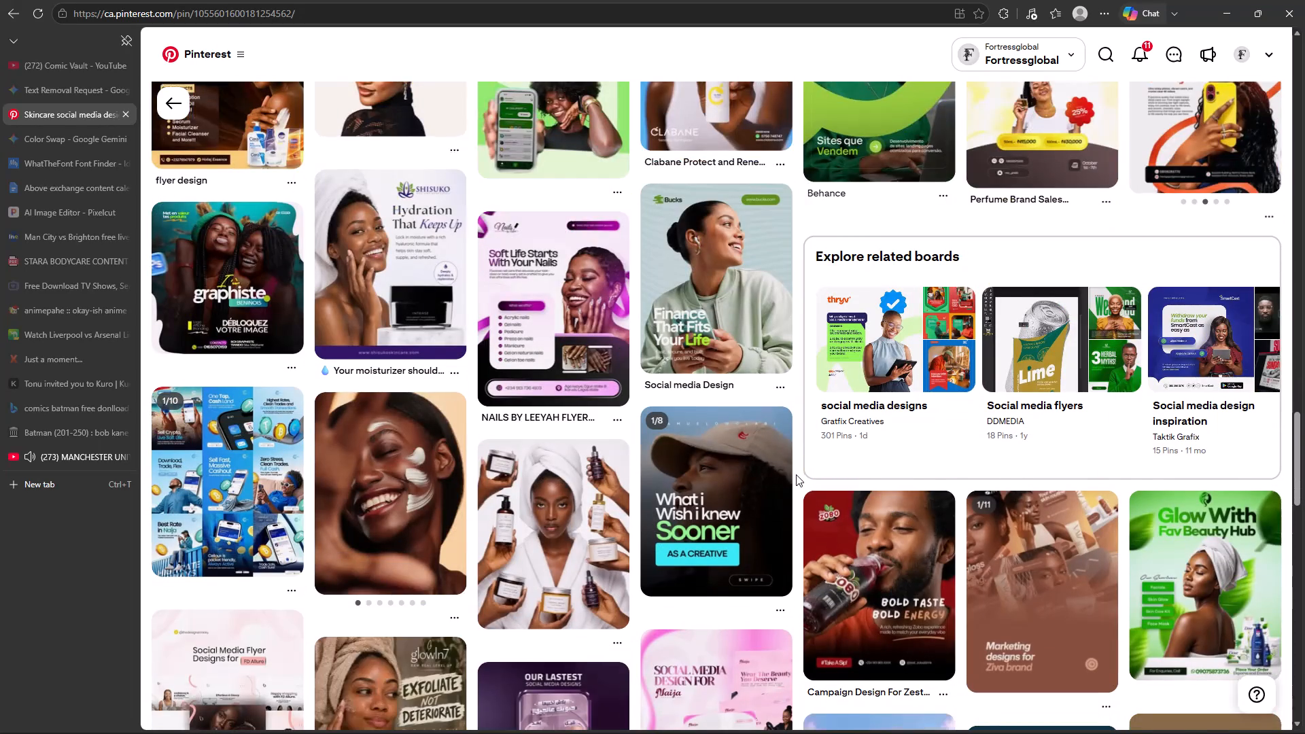
pyautogui.scroll(-5, 796, 474)
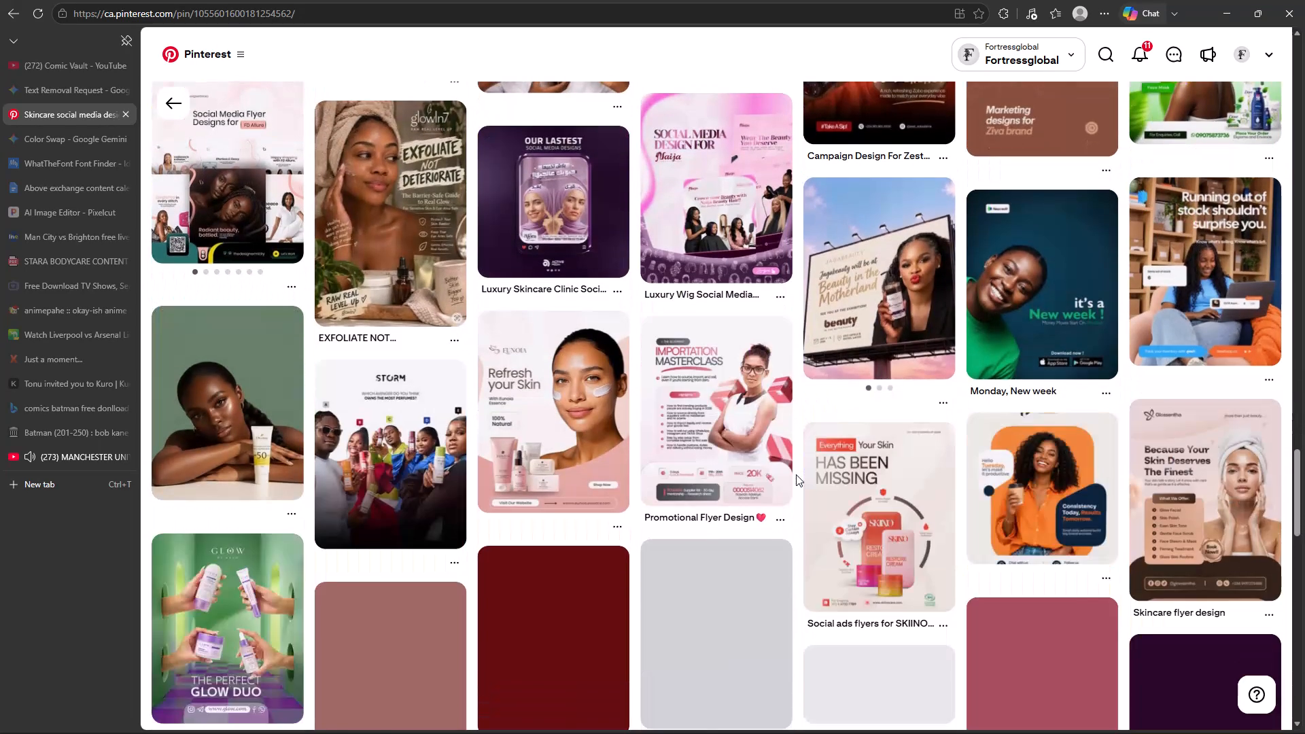
pyautogui.scroll(15, 796, 474)
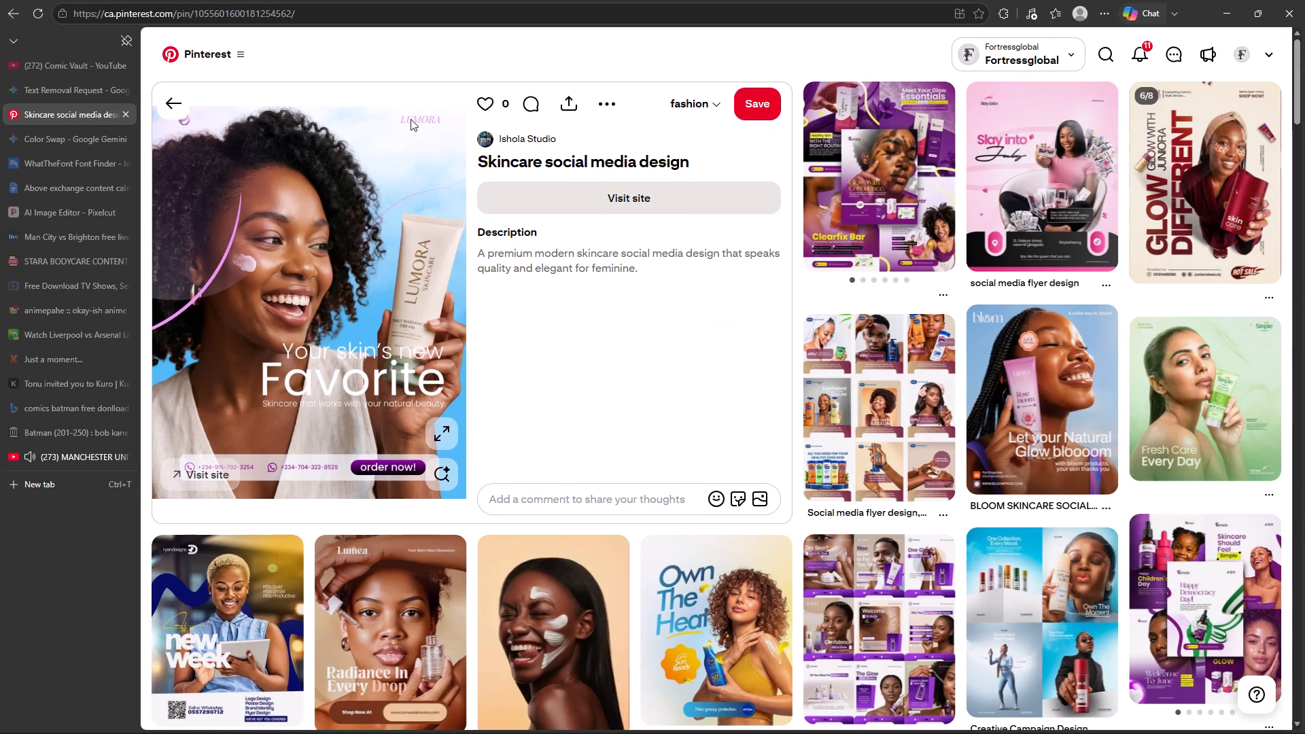
# Return to the face skin care social media design results and open the Eunoia "Refresh your Skin" pin.
pyautogui.click(171, 104)
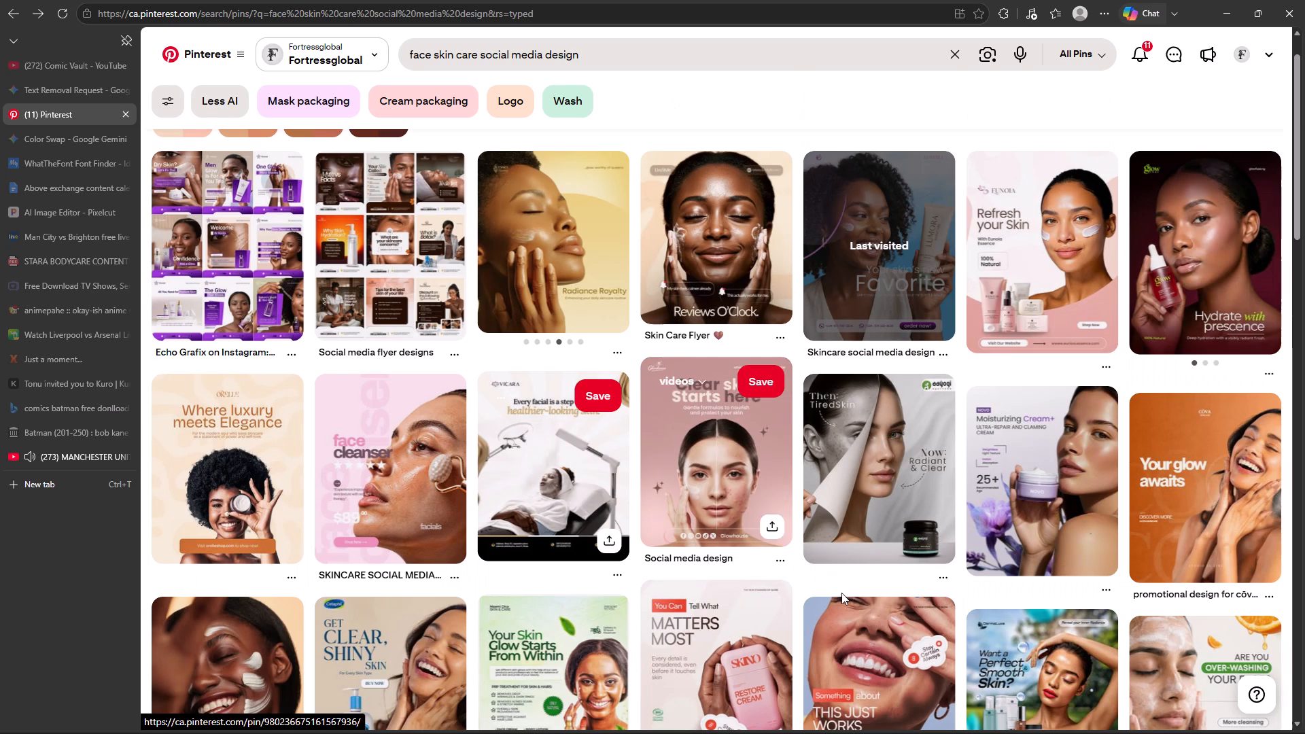
pyautogui.scroll(-5, 797, 586)
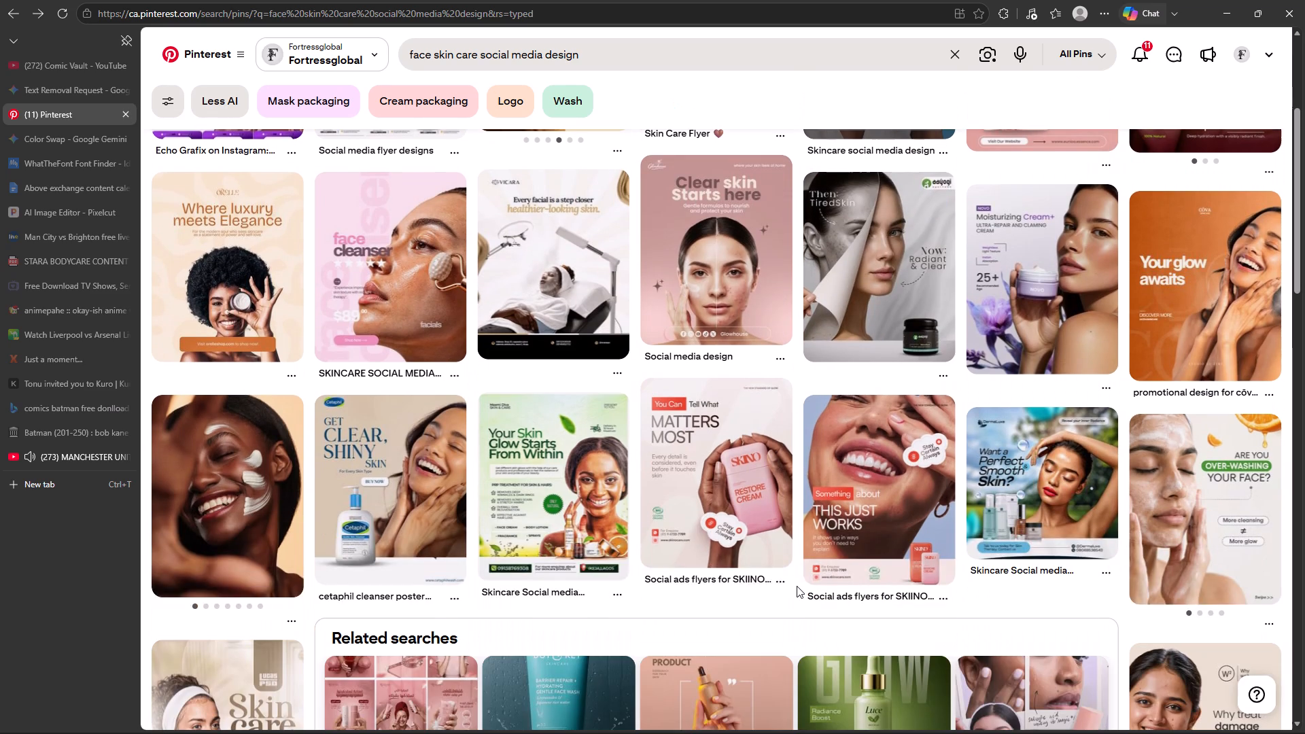
pyautogui.scroll(-6, 797, 586)
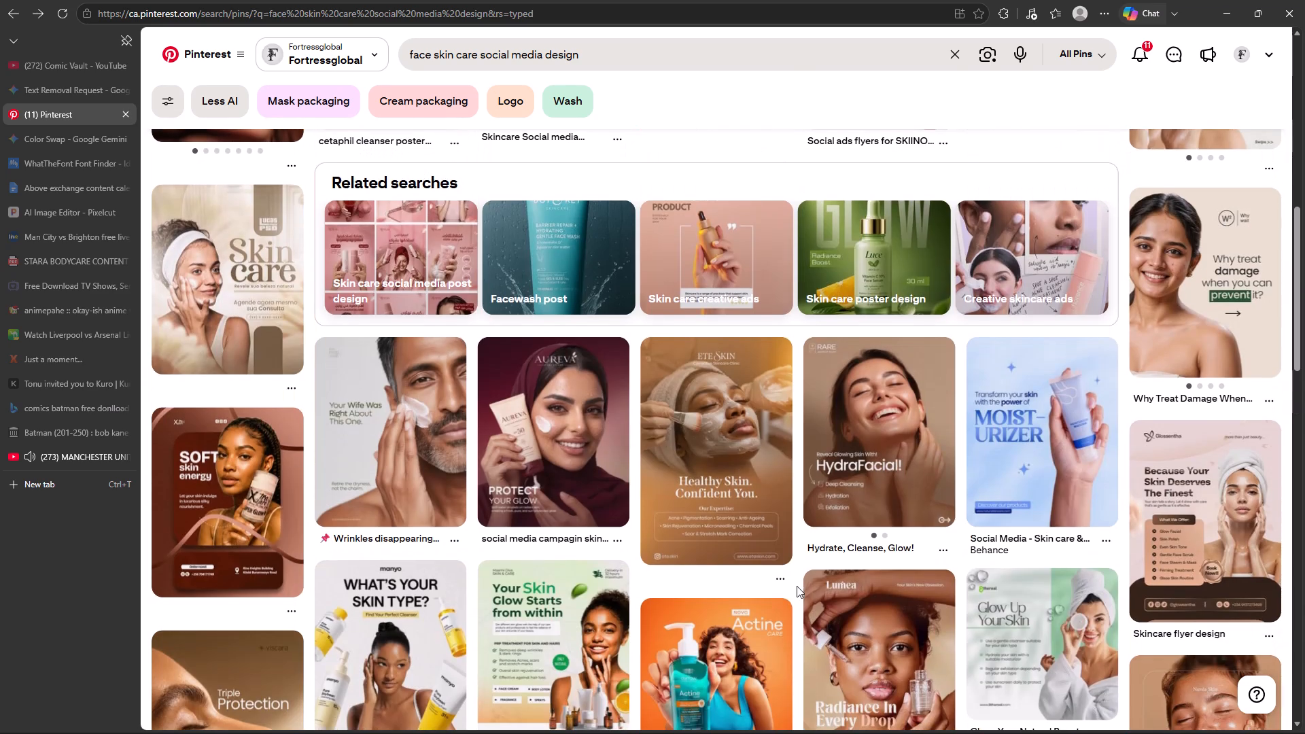
pyautogui.scroll(10, 797, 586)
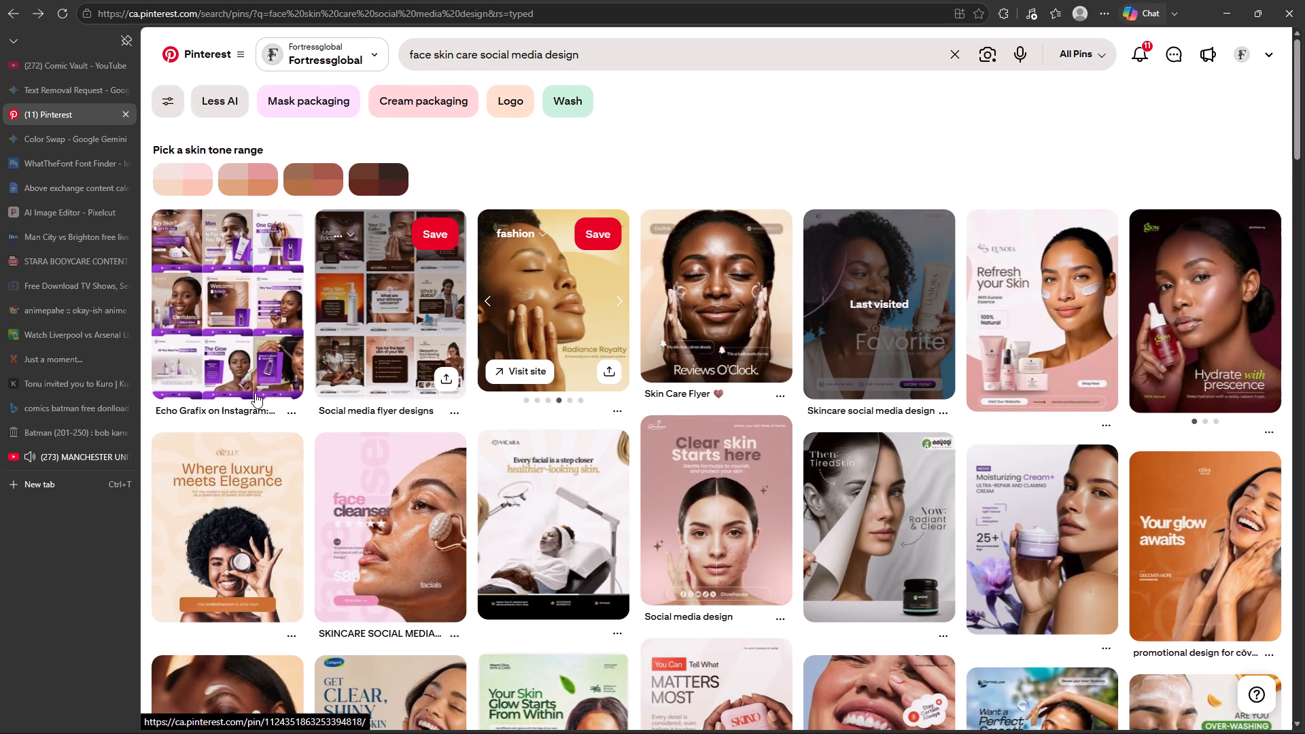
pyautogui.click(1042, 331)
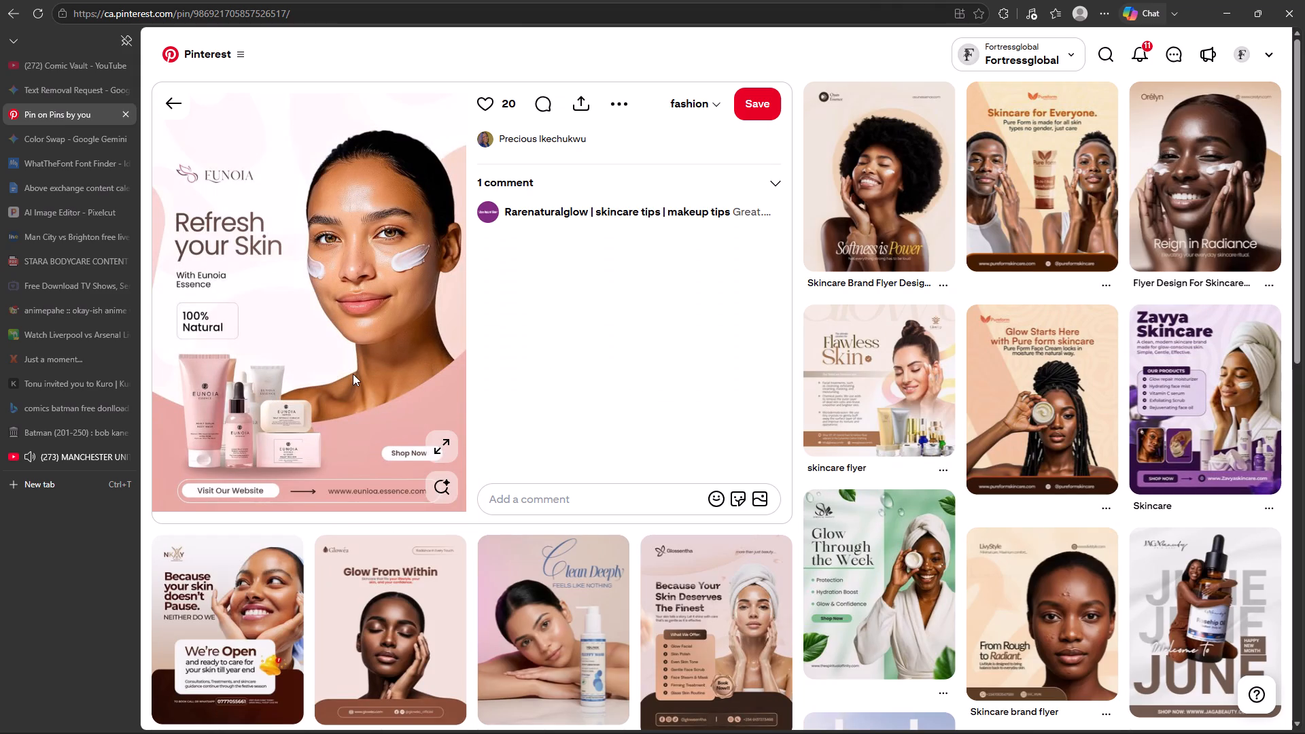
# Switch to the STARA November content document in WPS Office and read the creative briefs for the November 3 to 5 posts.
pyautogui.hotkey('alt', 'Tab')
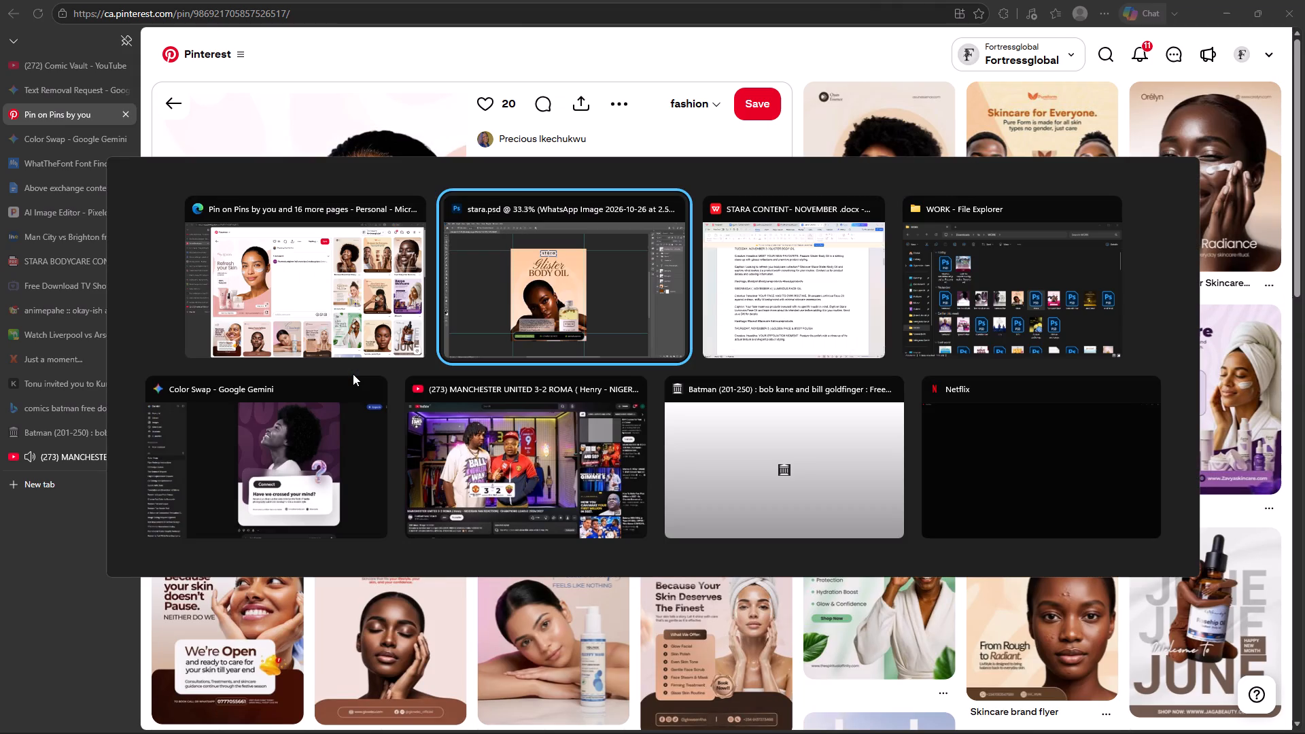
pyautogui.hotkey('alt', 'Tab')
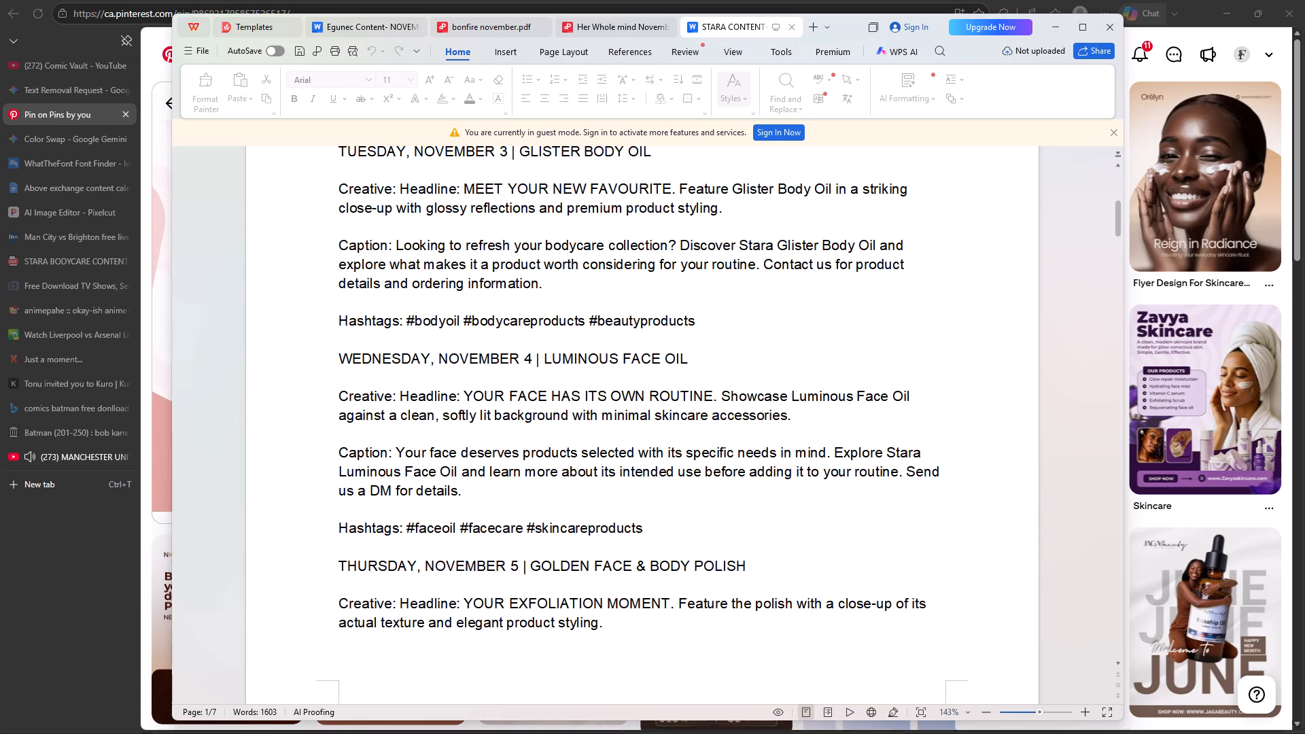
# Open the WhatsApp product photo timed 7.36.07 PM from the WORK folder in File Explorer.
pyautogui.click(653, 722)
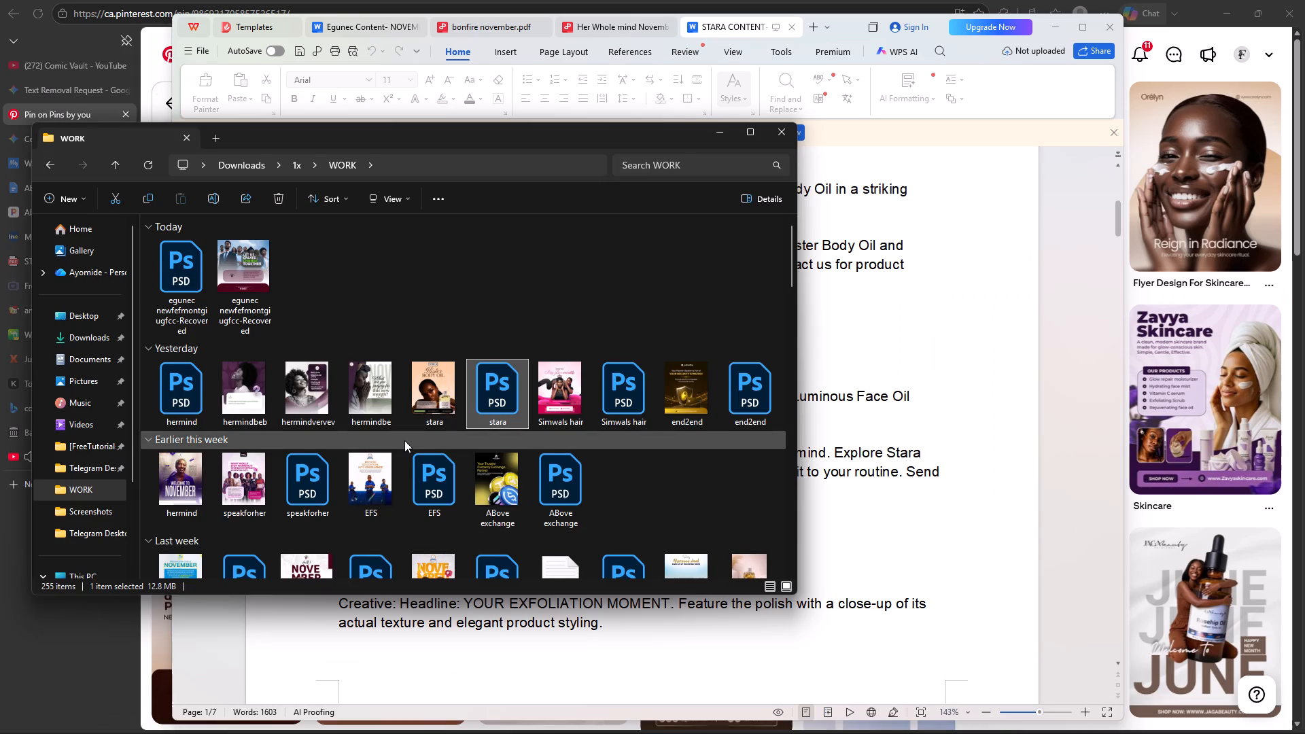
pyautogui.scroll(-3, 404, 440)
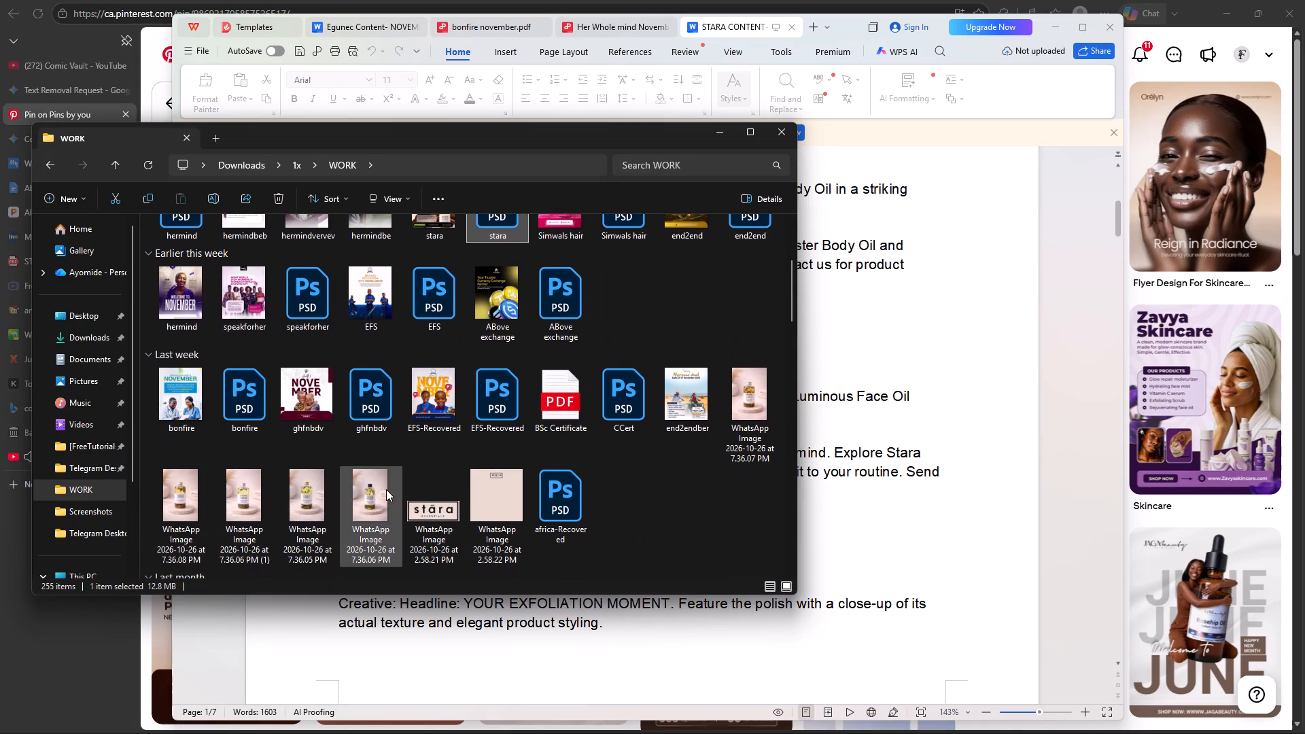
pyautogui.doubleClick(745, 410)
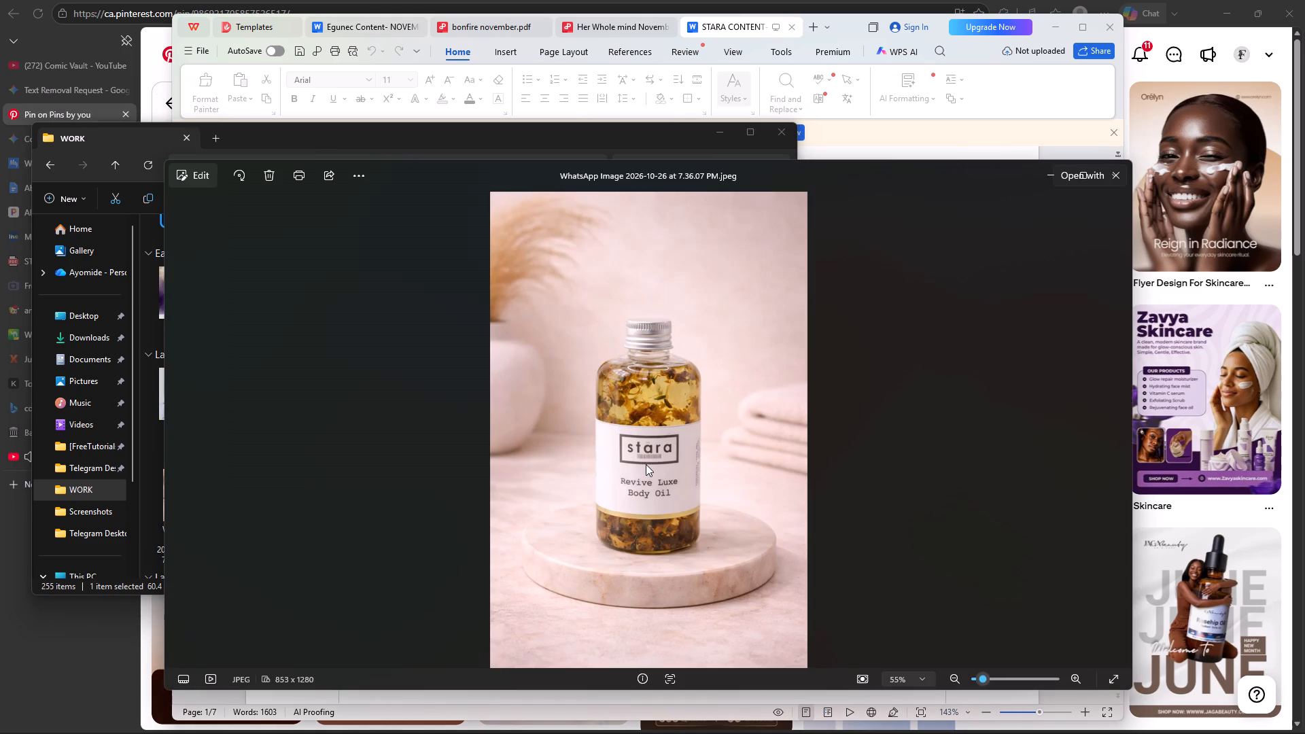
# Look through the neighbouring Stara images, from the body oil bottle photos to the brand template and logo.
pyautogui.press('Right')
pyautogui.press('Right')
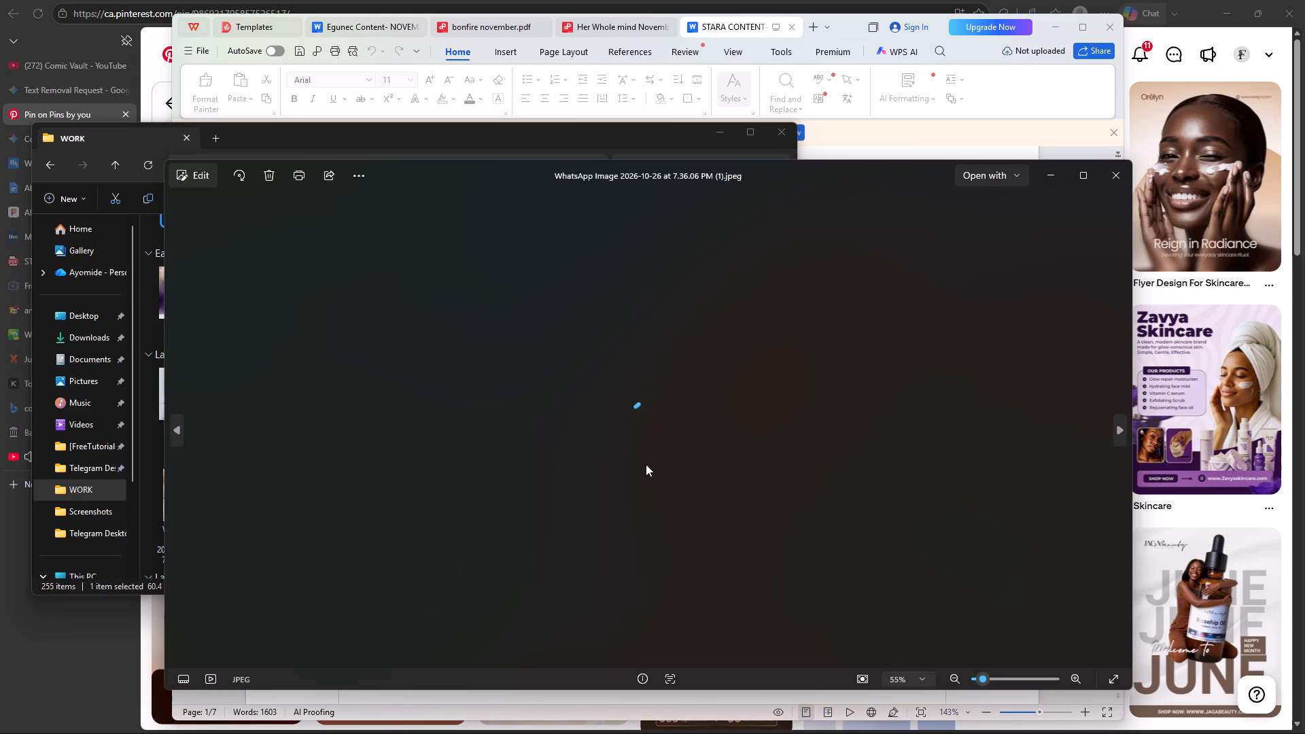
pyautogui.press('Left')
pyautogui.press('Left')
pyautogui.press('Left')
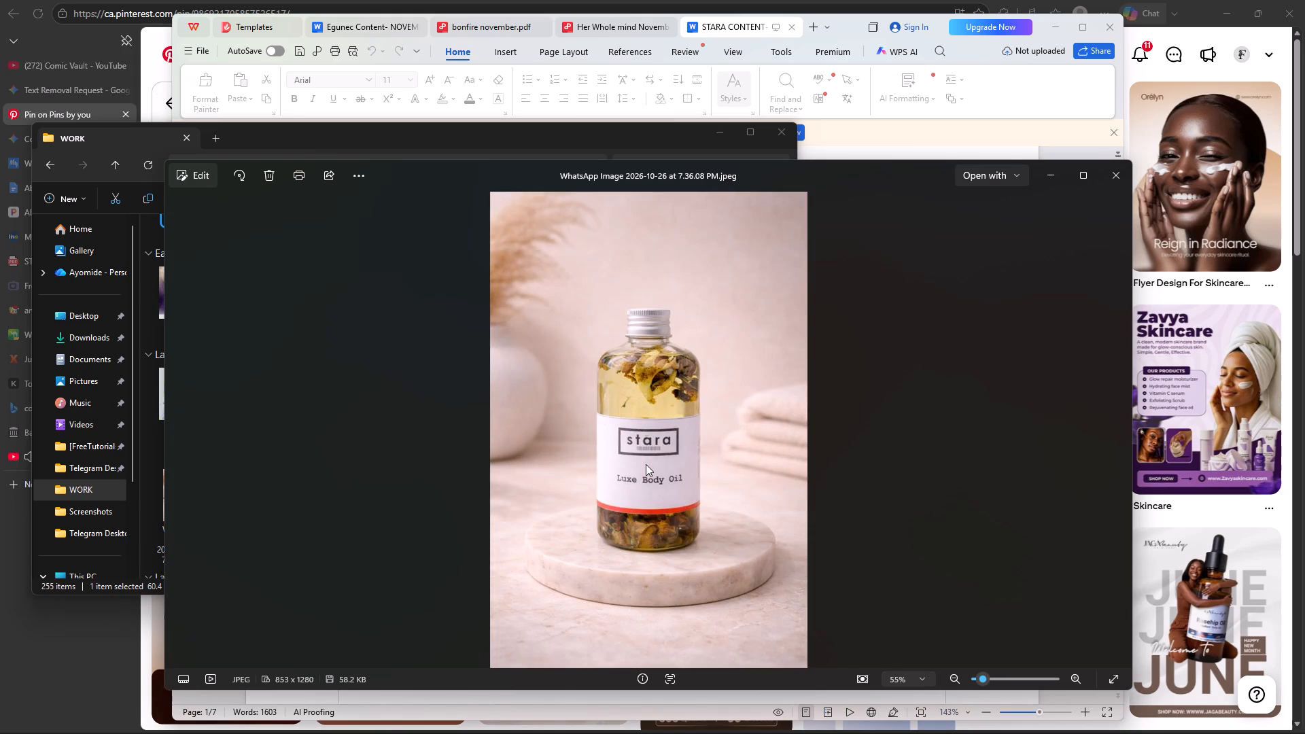
pyautogui.press('Right')
pyautogui.press('Right')
pyautogui.press('Right')
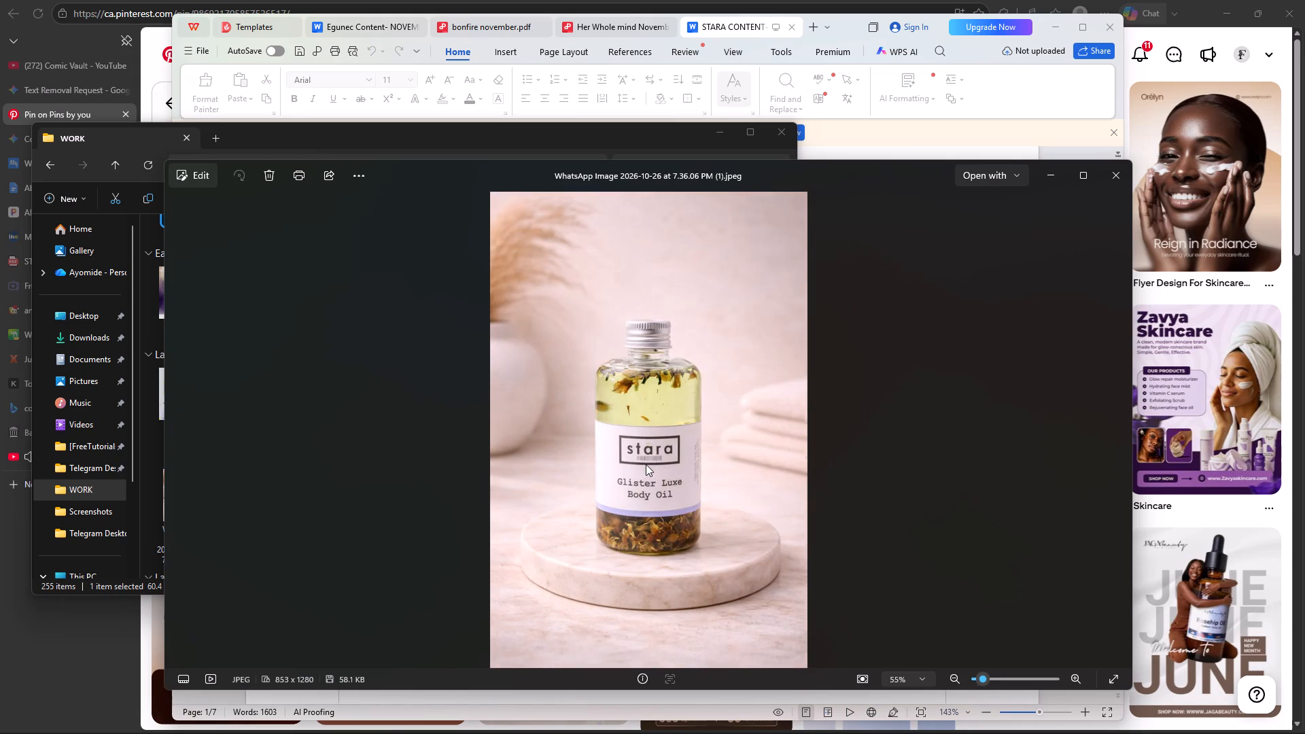
pyautogui.press('Right')
pyautogui.press('Right')
pyautogui.press('Right')
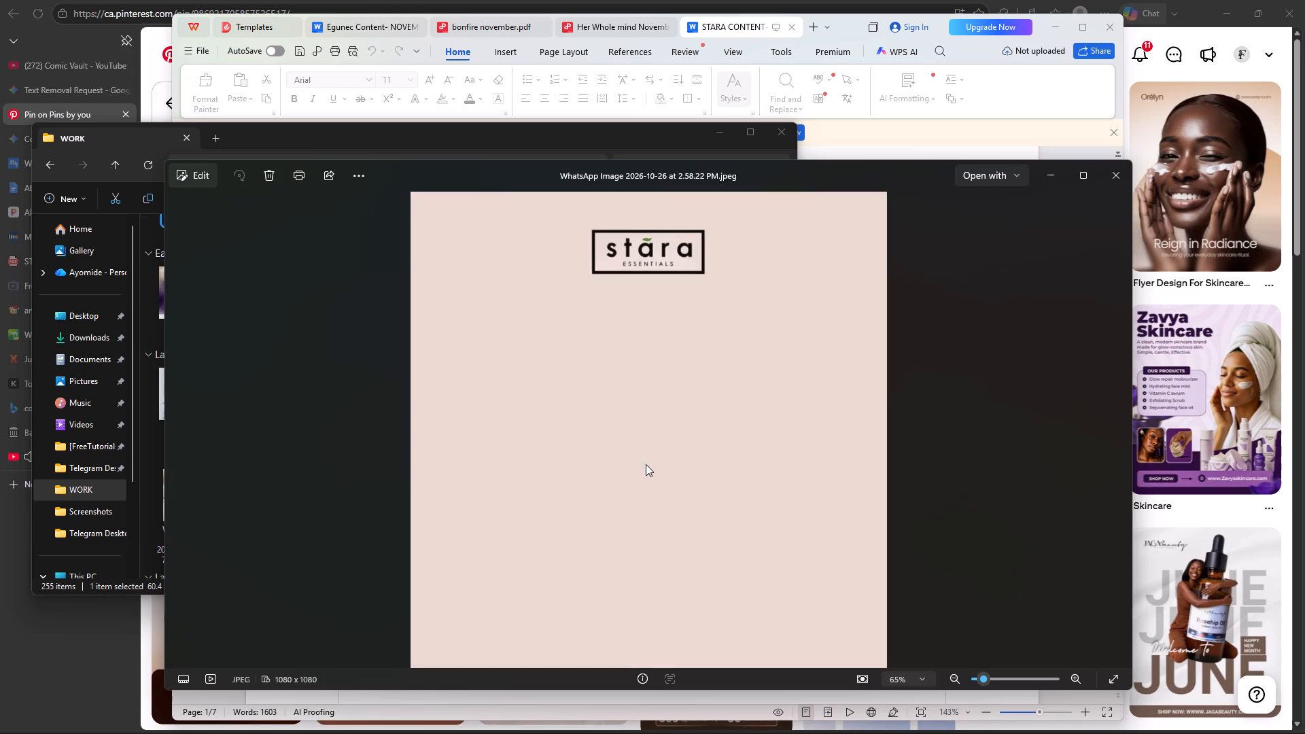
pyautogui.press('Left')
pyautogui.press('Right')
pyautogui.press('Right')
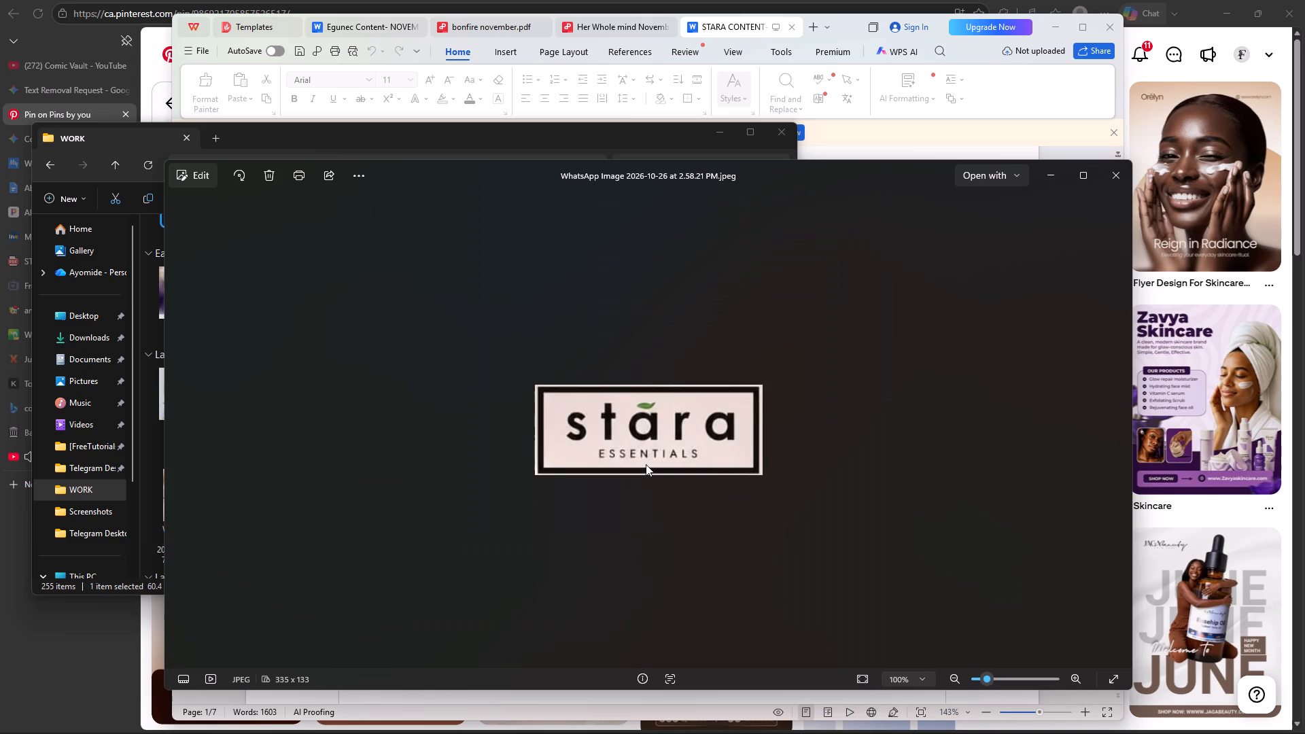
# Go back through the Stara images to the Revive Luxe Body Oil photo and compare it with its neighbours.
pyautogui.press('Left')
pyautogui.press('Left')
pyautogui.press('Left')
pyautogui.press('Left')
pyautogui.press('Left')
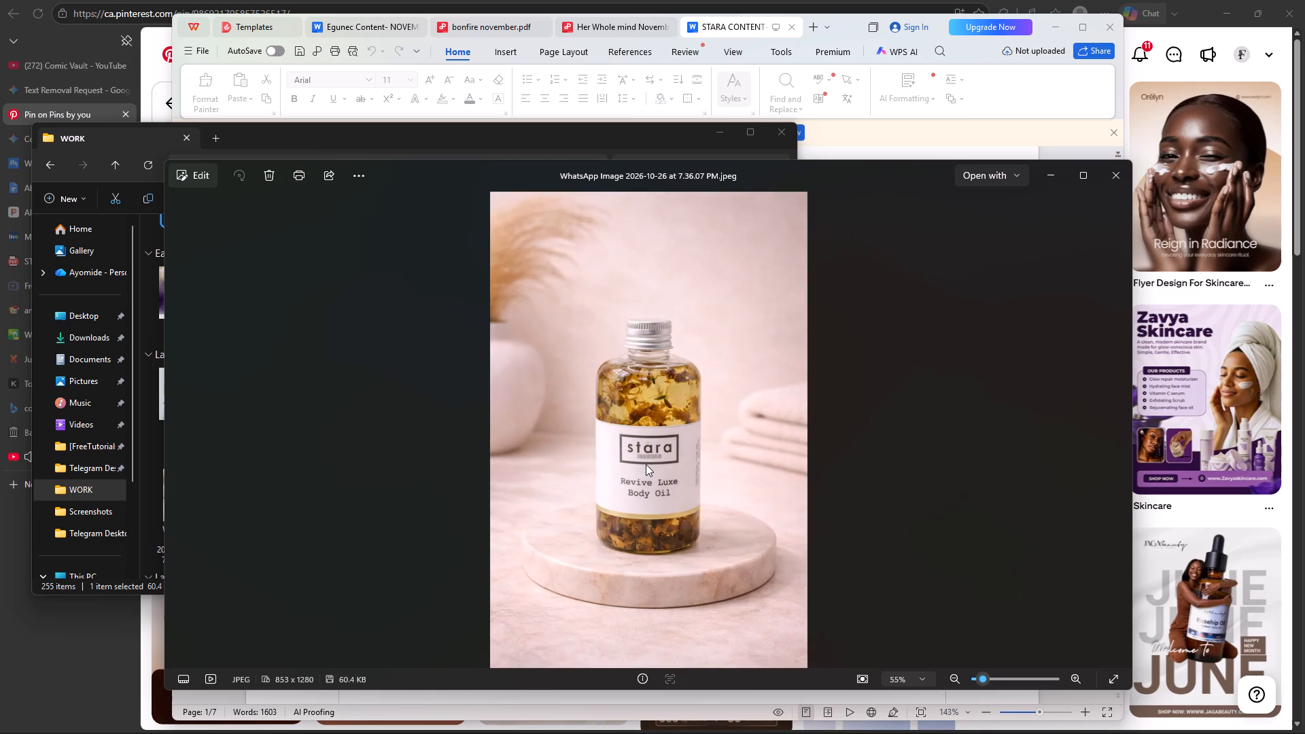
pyautogui.press('Left')
pyautogui.press('Left')
pyautogui.press('Left')
pyautogui.press('Right')
pyautogui.press('Right')
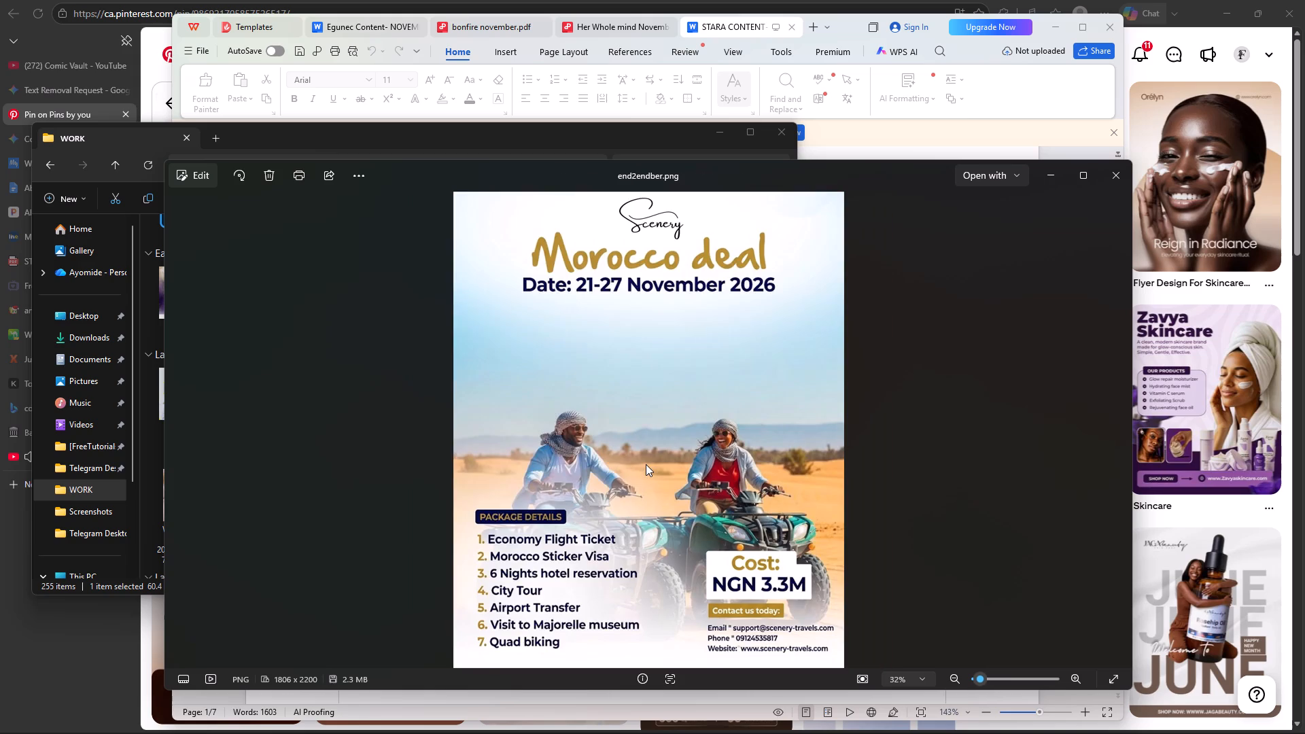
pyautogui.press('Right')
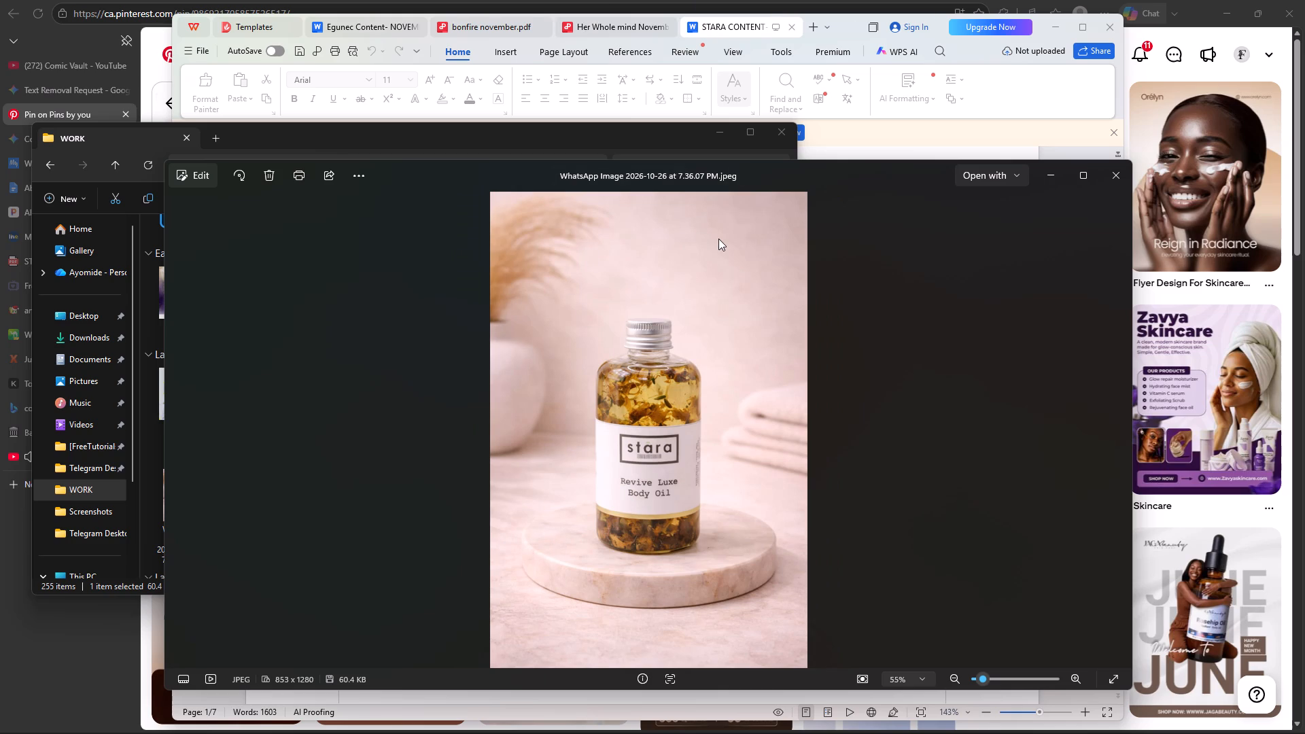
pyautogui.press('Right')
pyautogui.press('Left')
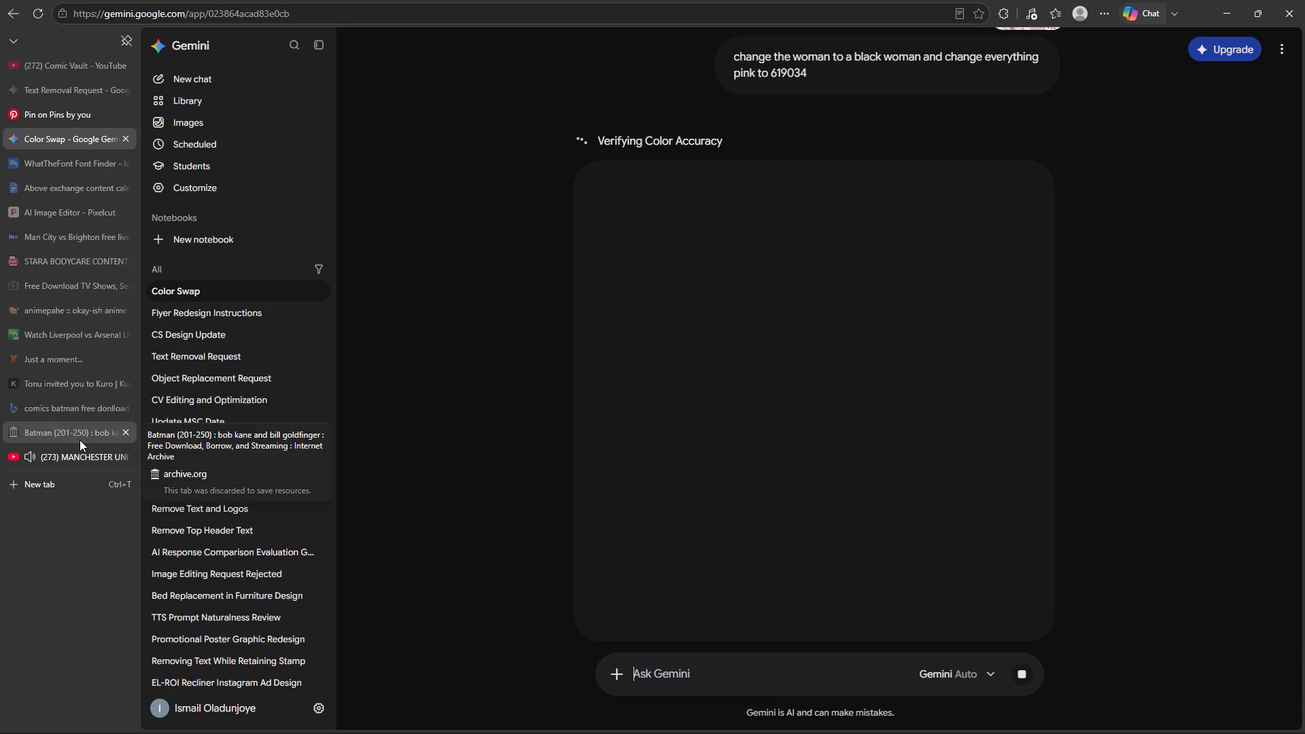
# Bring up the Pixelcut AI image editor in the browser so its background removal tool loads.
pyautogui.click(63, 211)
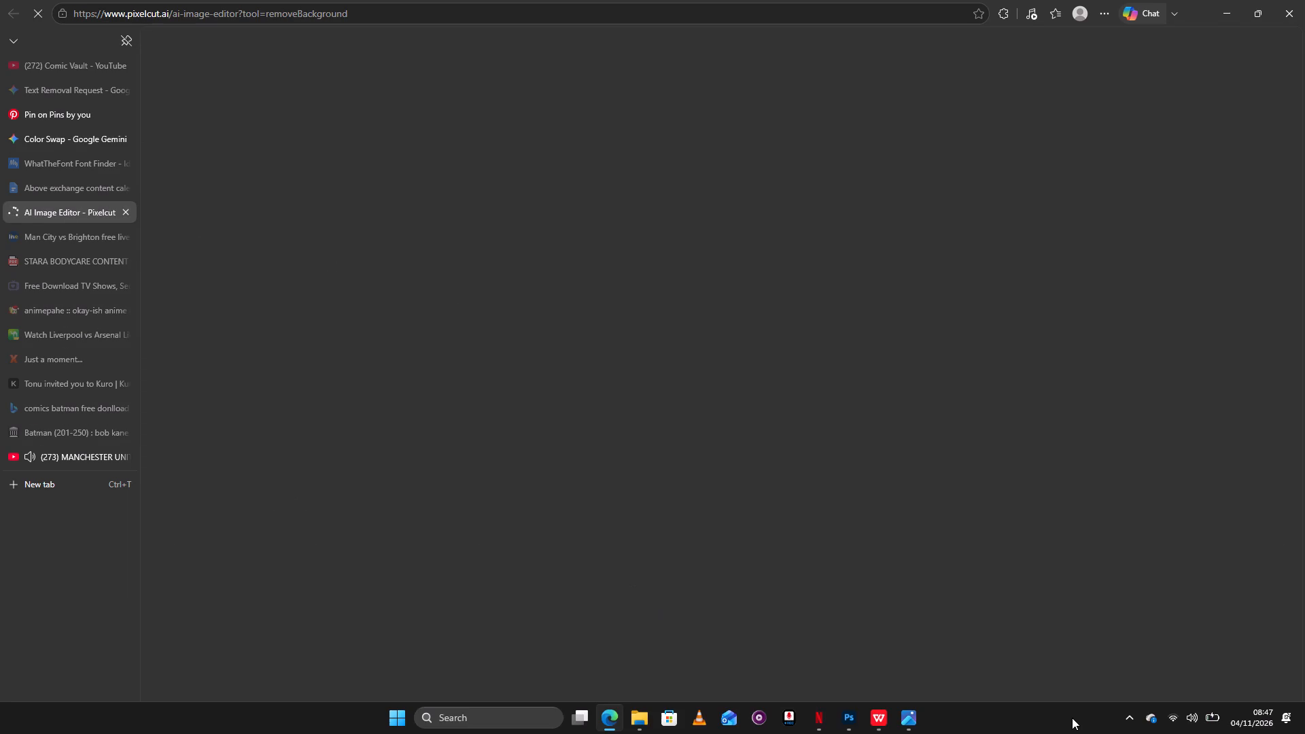
# Switch to Photoshop and recolour the Color Fill 1 background to eadcd3, sampled from the stara logo's pale backing.
pyautogui.click(846, 717)
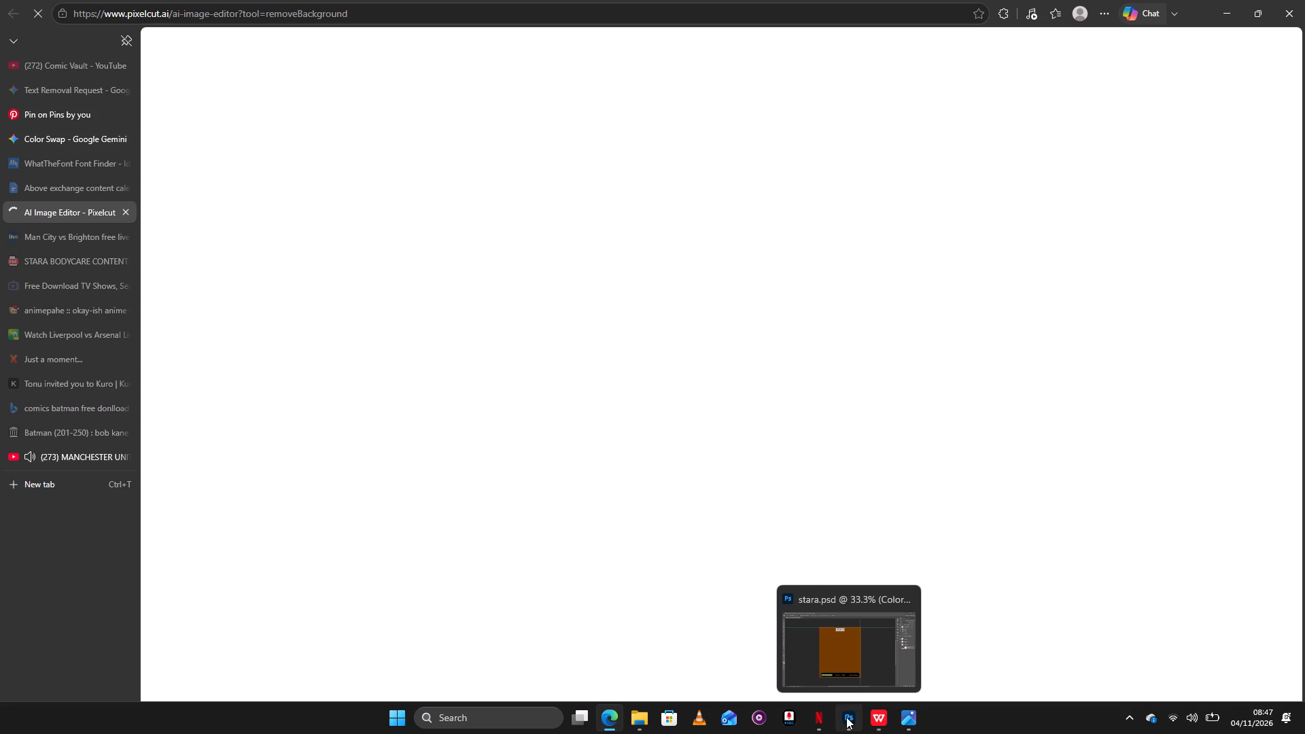
pyautogui.doubleClick(1174, 344)
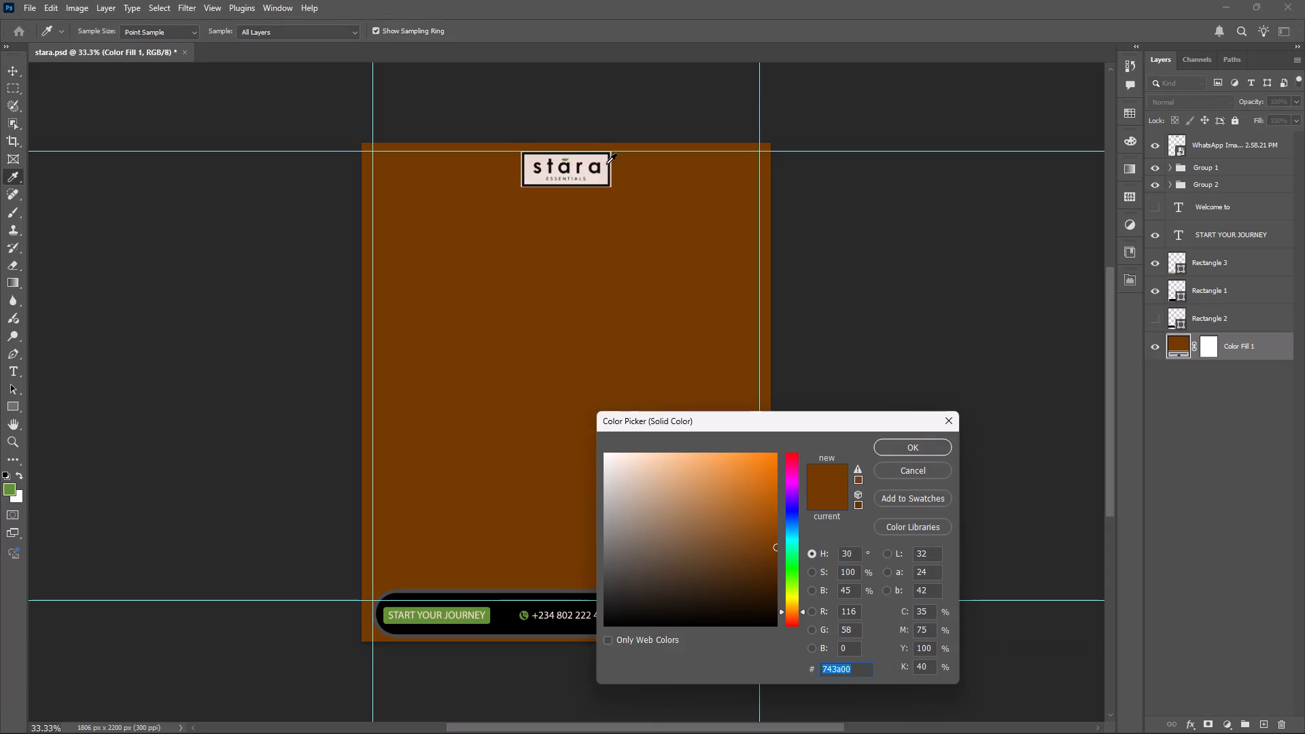
pyautogui.click(604, 162)
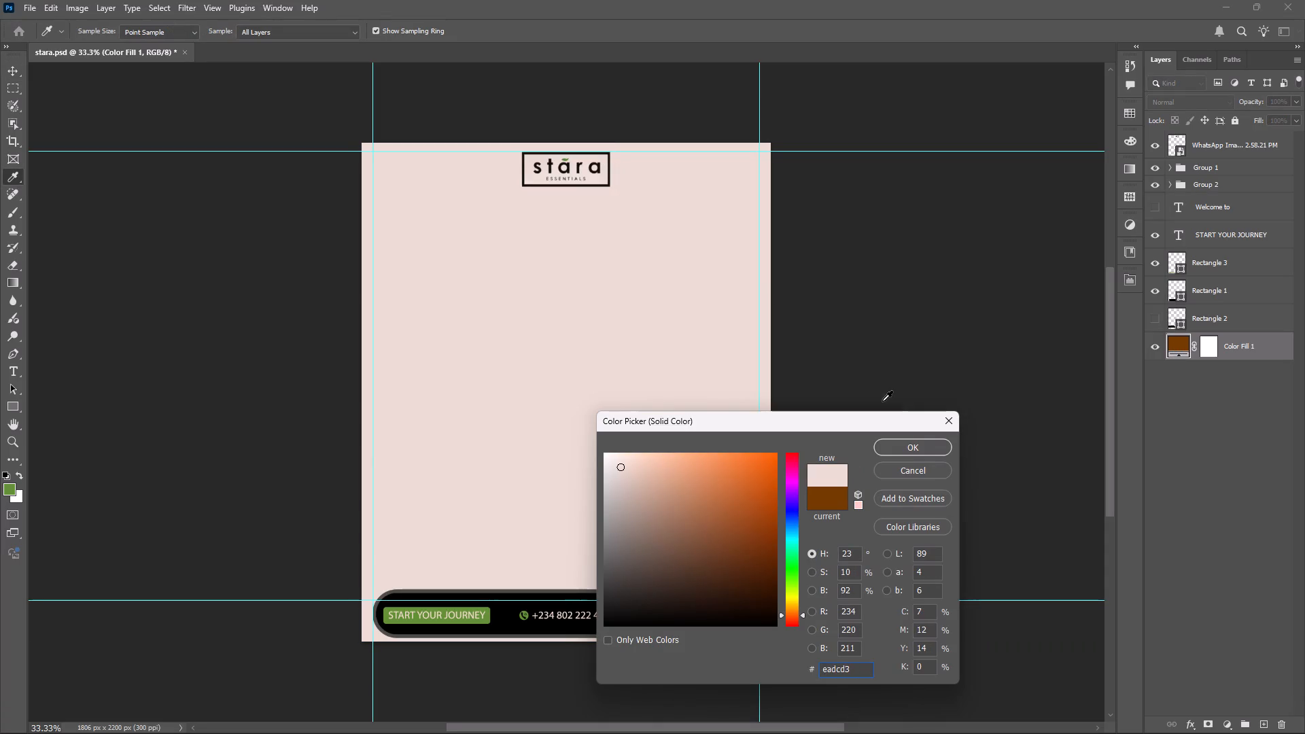
pyautogui.click(894, 445)
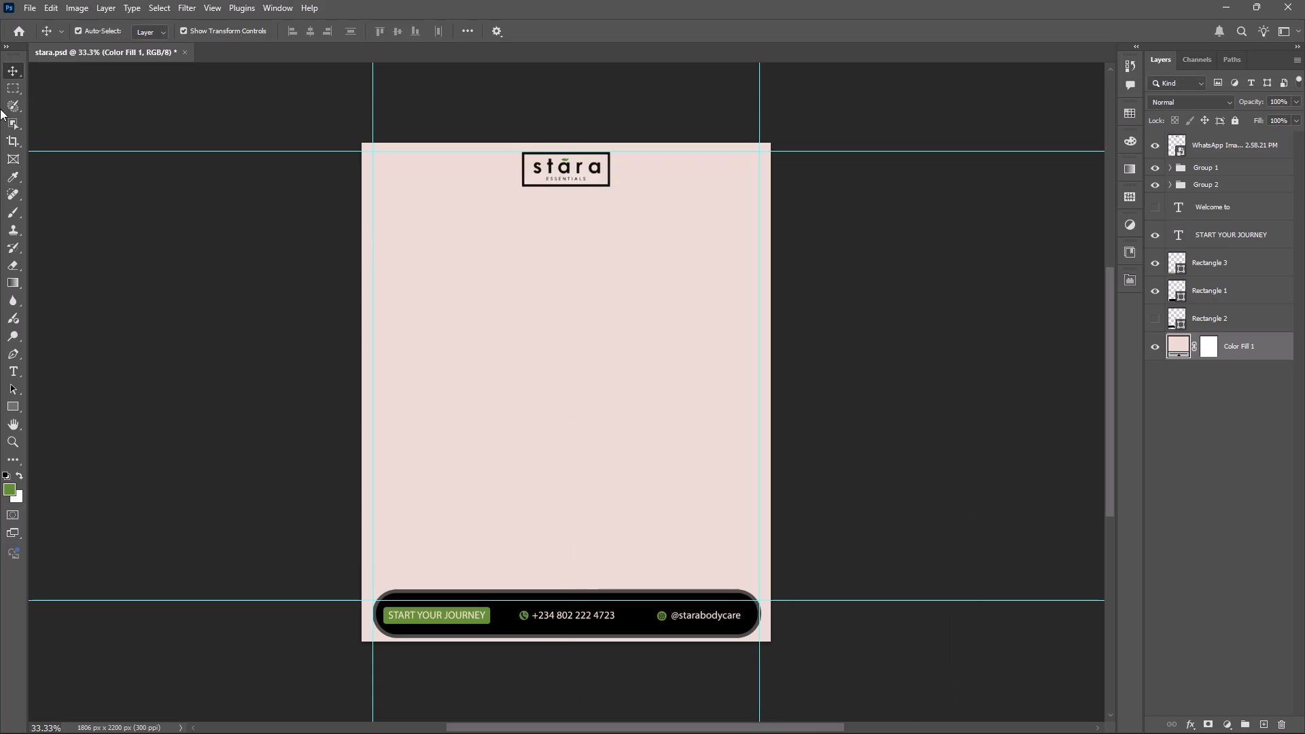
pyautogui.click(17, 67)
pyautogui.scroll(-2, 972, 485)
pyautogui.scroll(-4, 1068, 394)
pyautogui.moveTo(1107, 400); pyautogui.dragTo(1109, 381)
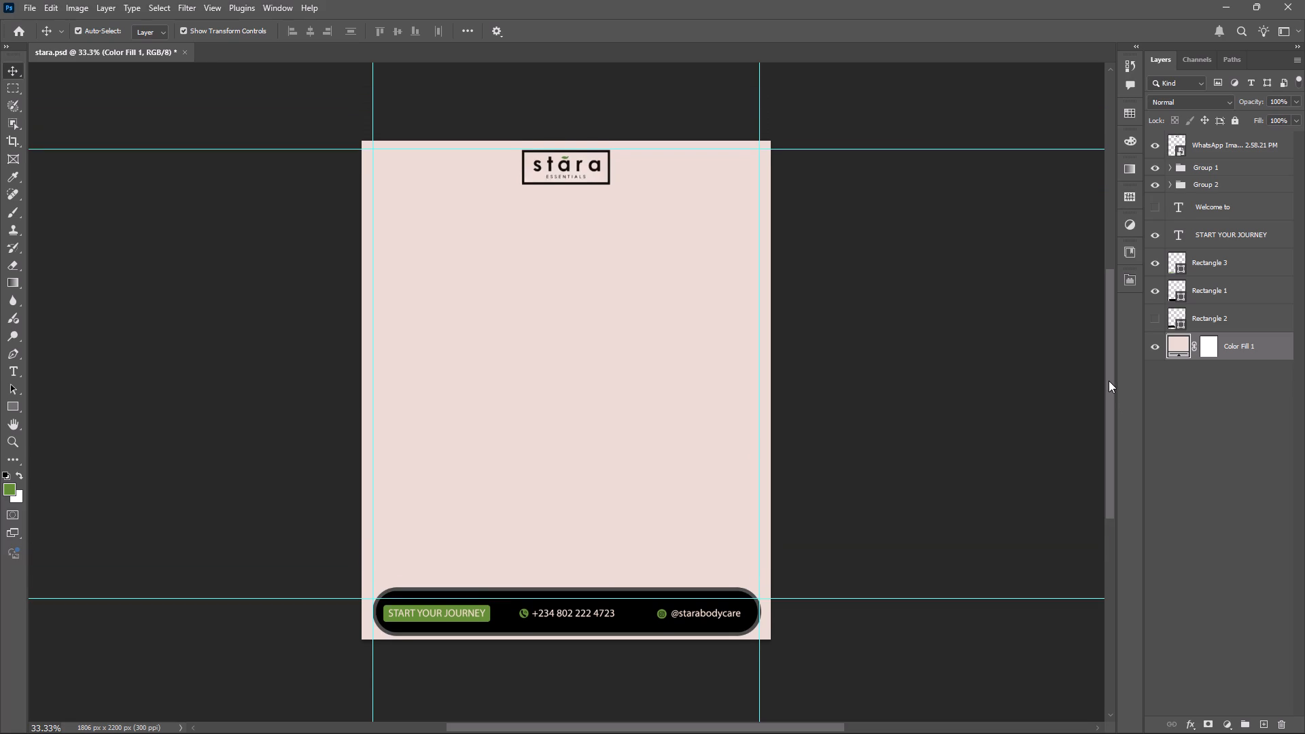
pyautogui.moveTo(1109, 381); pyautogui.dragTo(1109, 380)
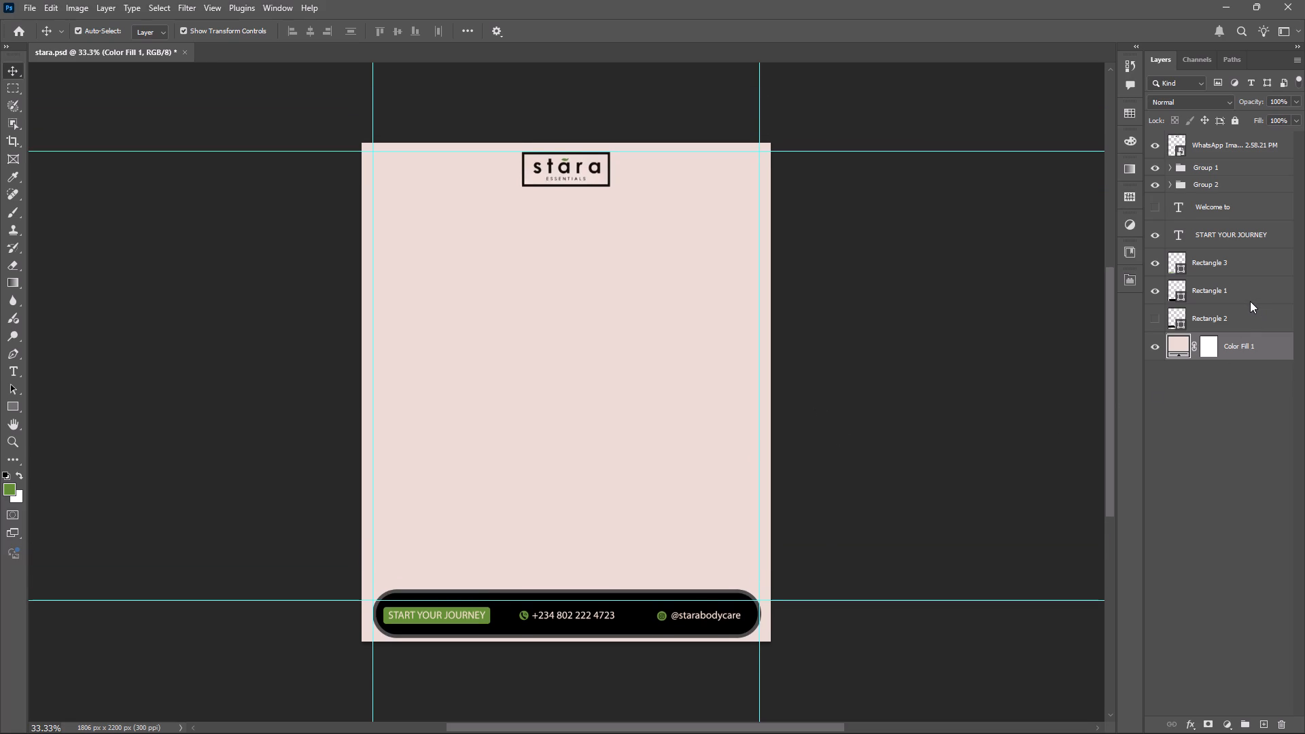
# Nudge the black footer bar (Rectangle 1) slightly down behind the contact details, then deselect it.
pyautogui.click(1217, 266)
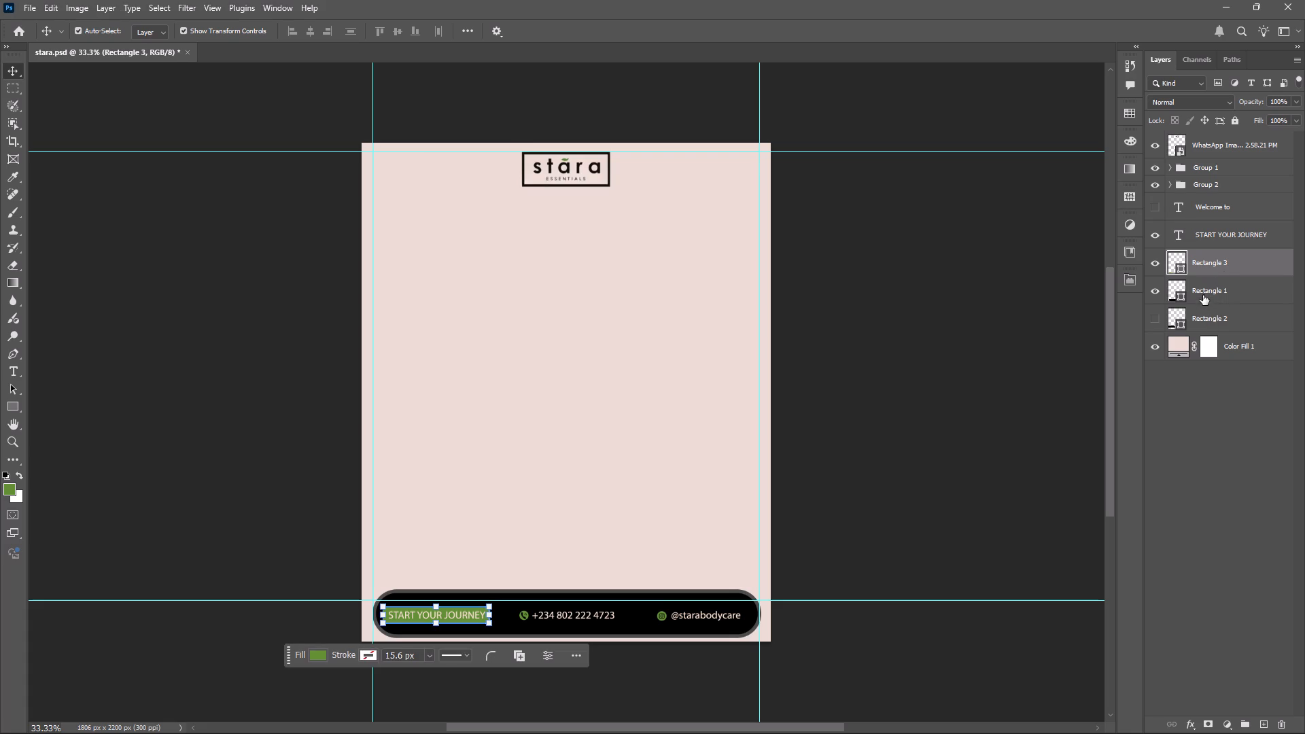
pyautogui.keyDown('ctrl'); pyautogui.click(1206, 287); pyautogui.keyUp('ctrl')
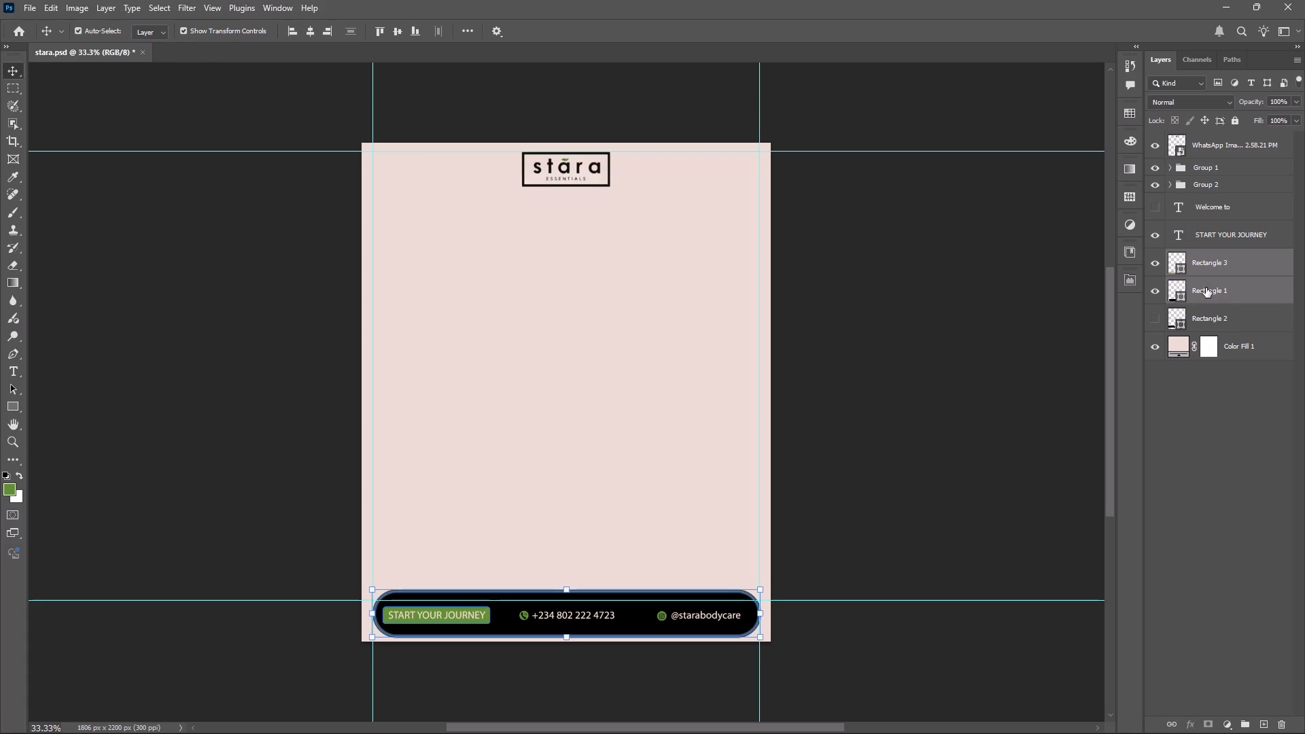
pyautogui.click(1198, 263)
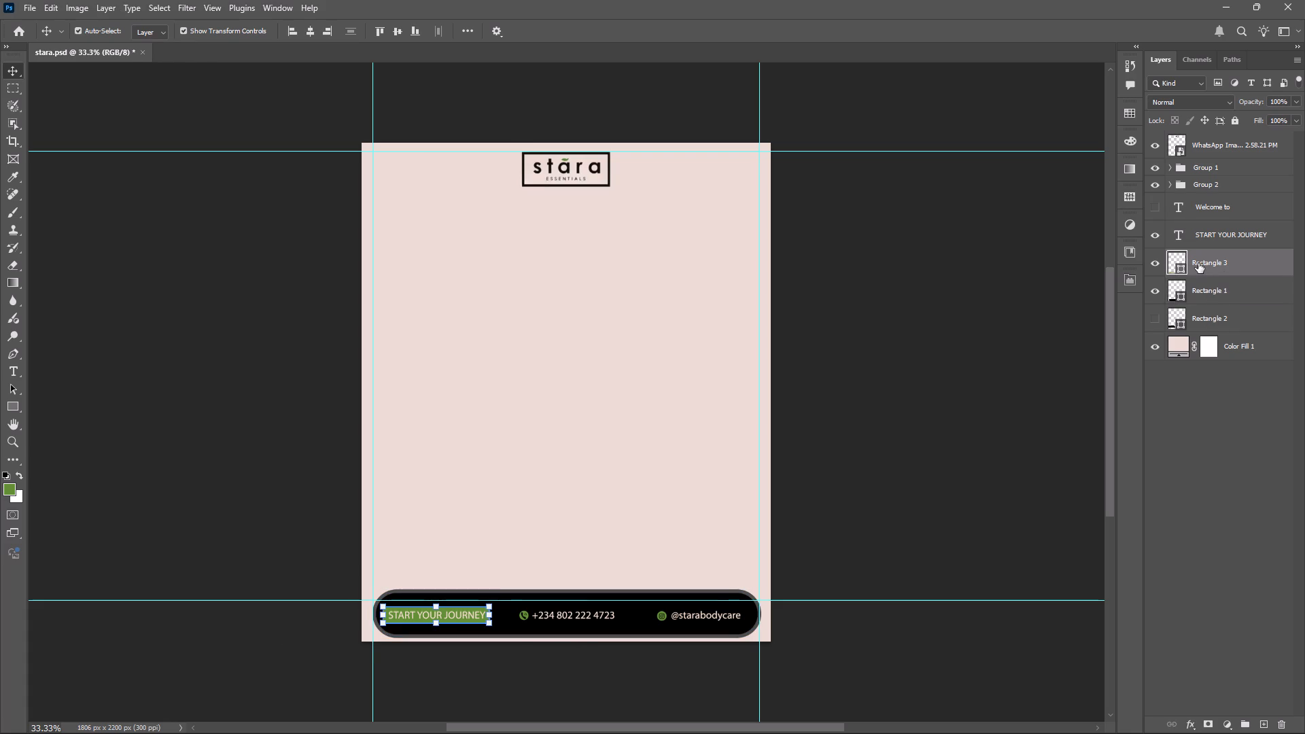
pyautogui.press('Down')
pyautogui.press('Up')
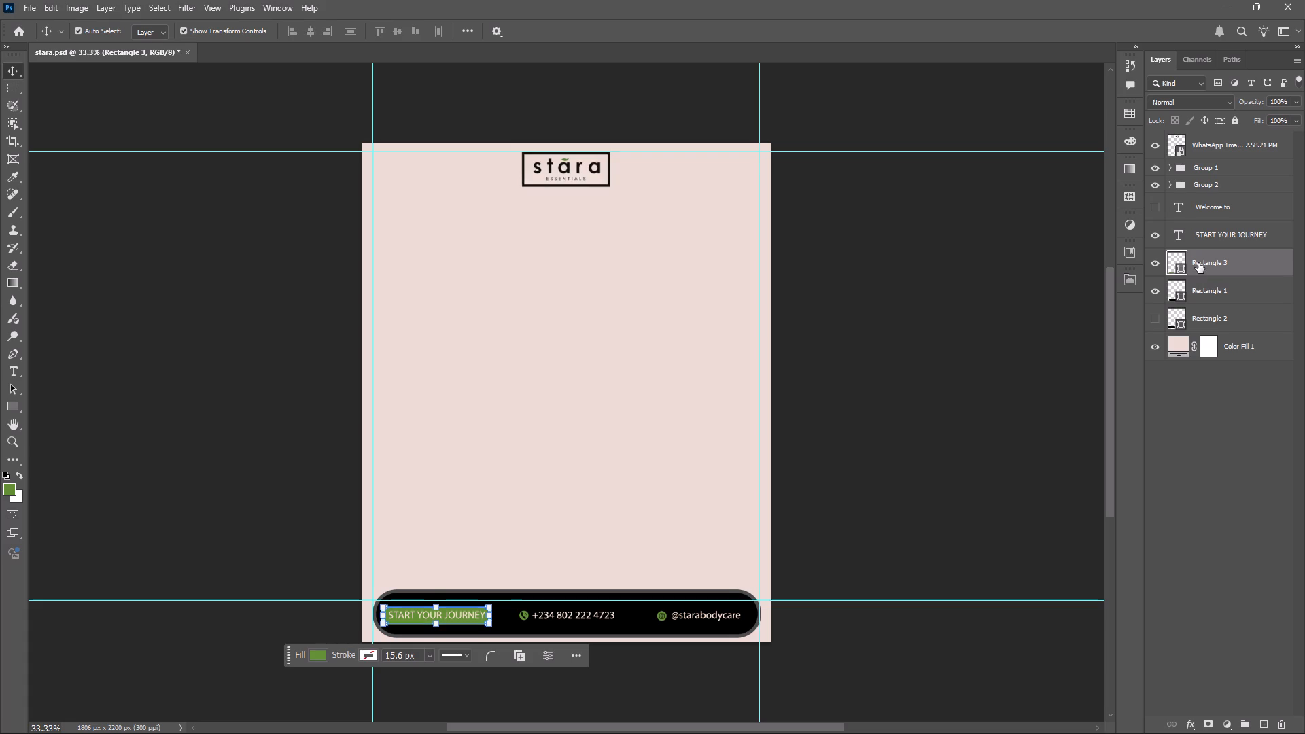
pyautogui.click(1213, 291)
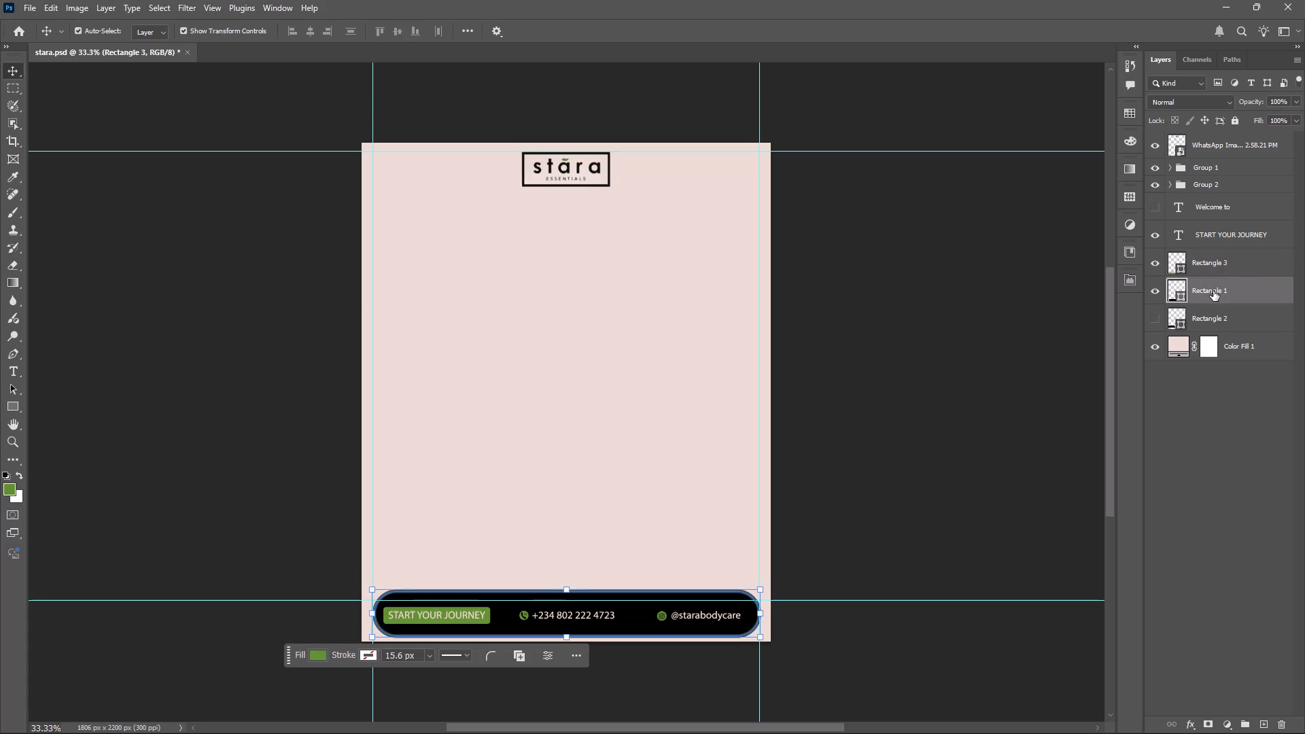
pyautogui.press('Down')
pyautogui.press('Down')
pyautogui.press('Down')
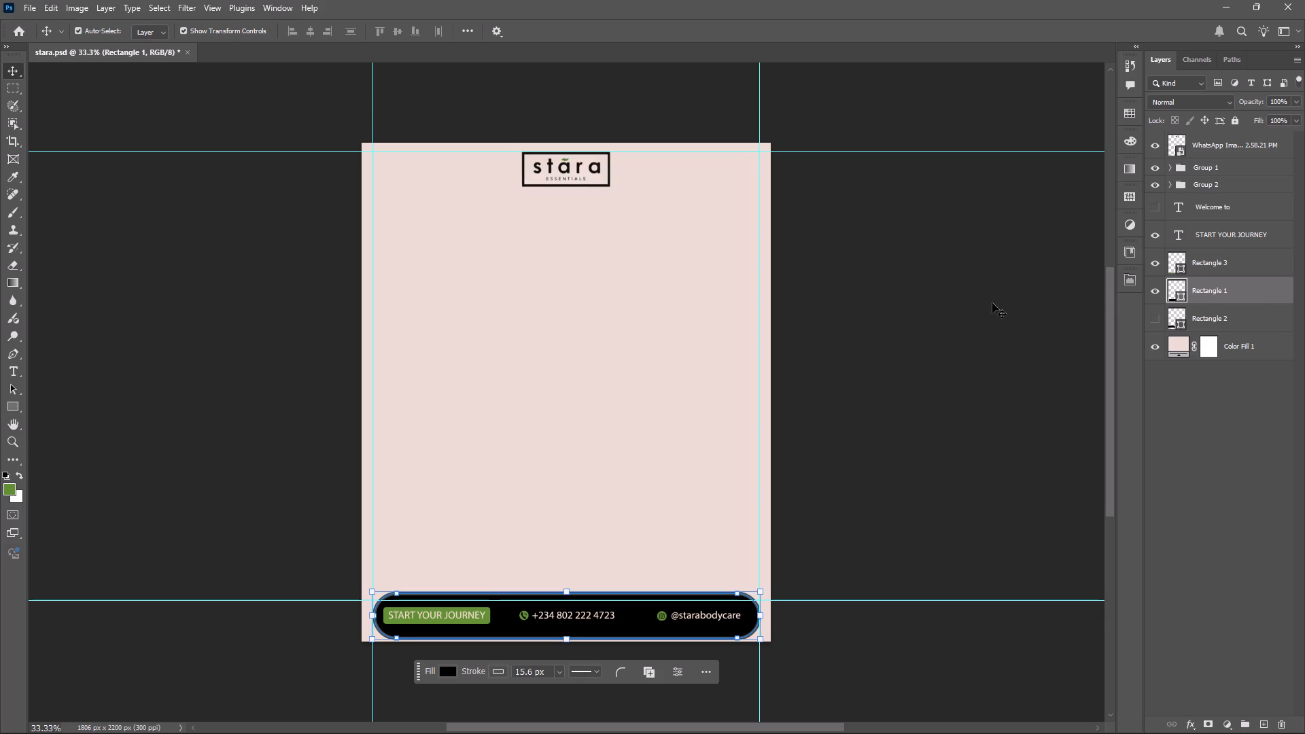
pyautogui.click(865, 266)
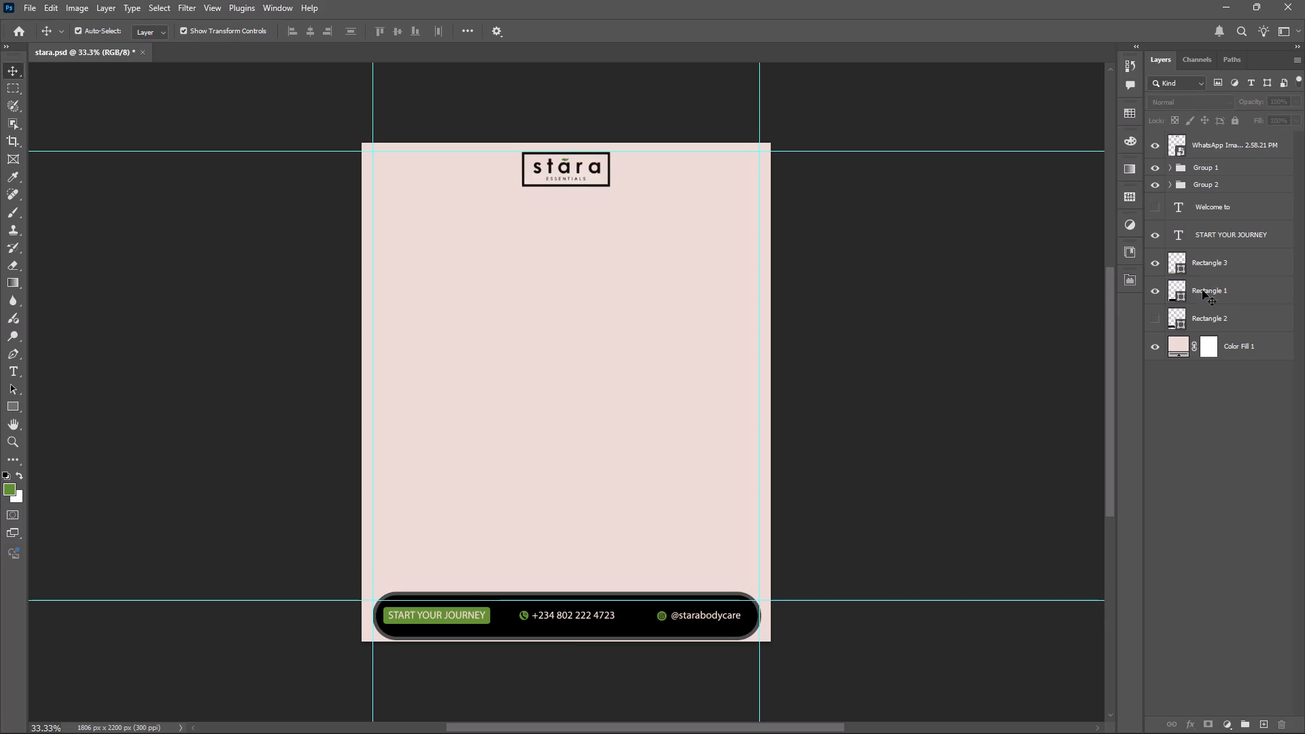
# Select the footer layers from Rectangle 1 up to Group 1, nudge them together about 20 px upward, and deselect.
pyautogui.click(1200, 297)
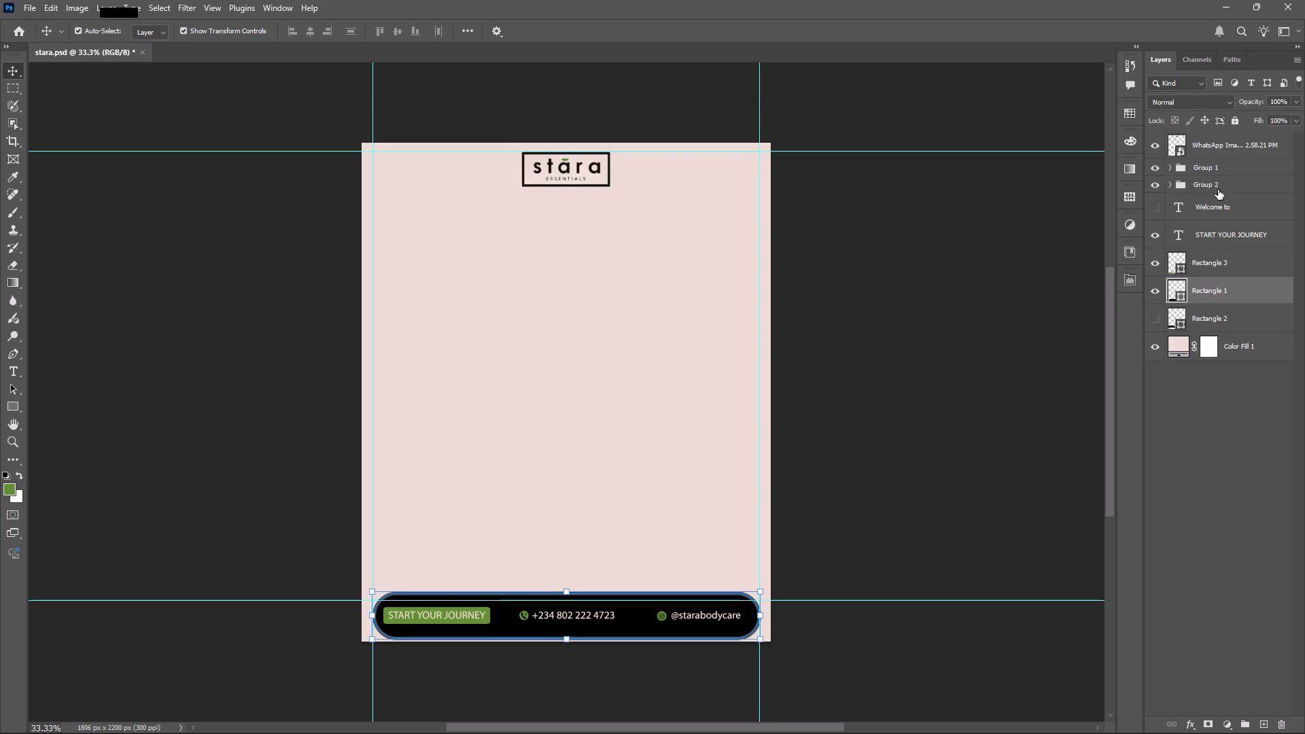
pyautogui.keyDown('shift'); pyautogui.click(1210, 173); pyautogui.keyUp('shift')
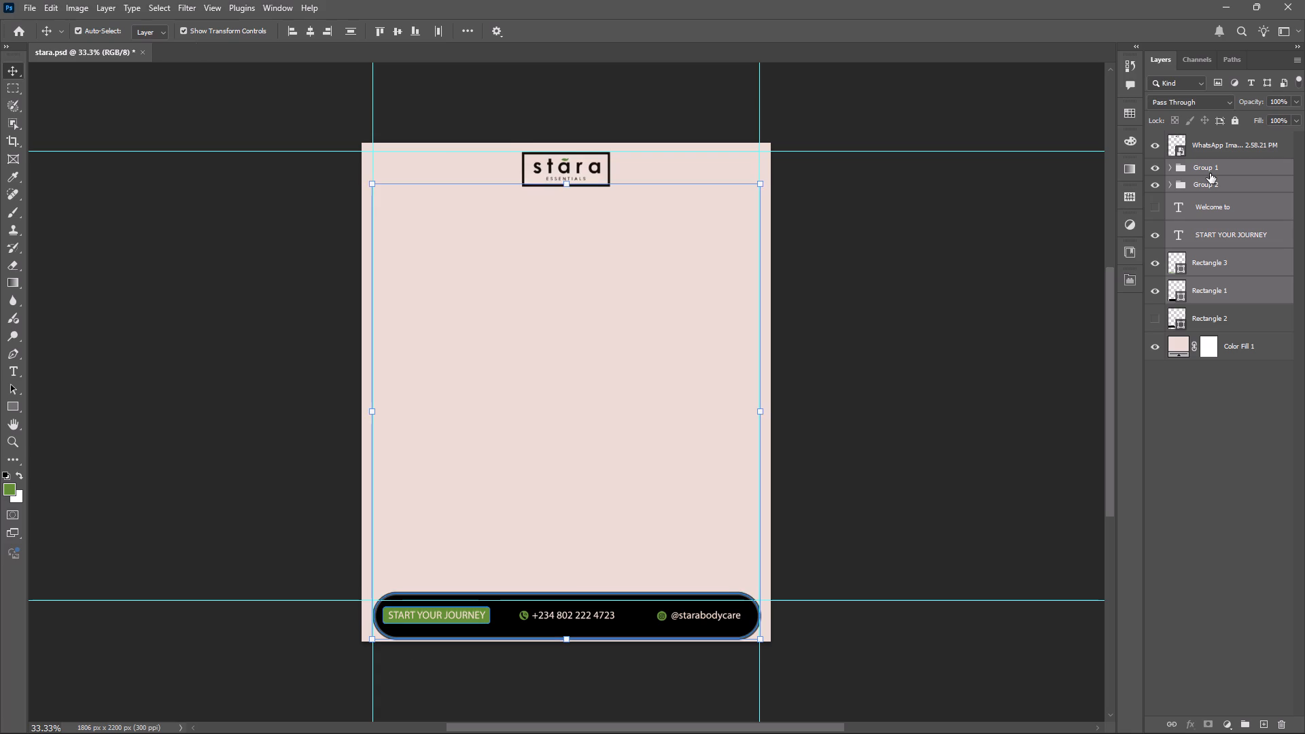
pyautogui.press('Up')
pyautogui.press('Up')
pyautogui.press('Up')
pyautogui.press('Up')
pyautogui.press('Up')
pyautogui.press('Up')
pyautogui.press('Up')
pyautogui.press('Up')
pyautogui.press('Up')
pyautogui.press('Up')
pyautogui.press('Up')
pyautogui.press('Up')
pyautogui.press('Up')
pyautogui.press('Up')
pyautogui.press('Up')
pyautogui.press('Up')
pyautogui.press('Up')
pyautogui.press('Up')
pyautogui.press('Up')
pyautogui.press('Up')
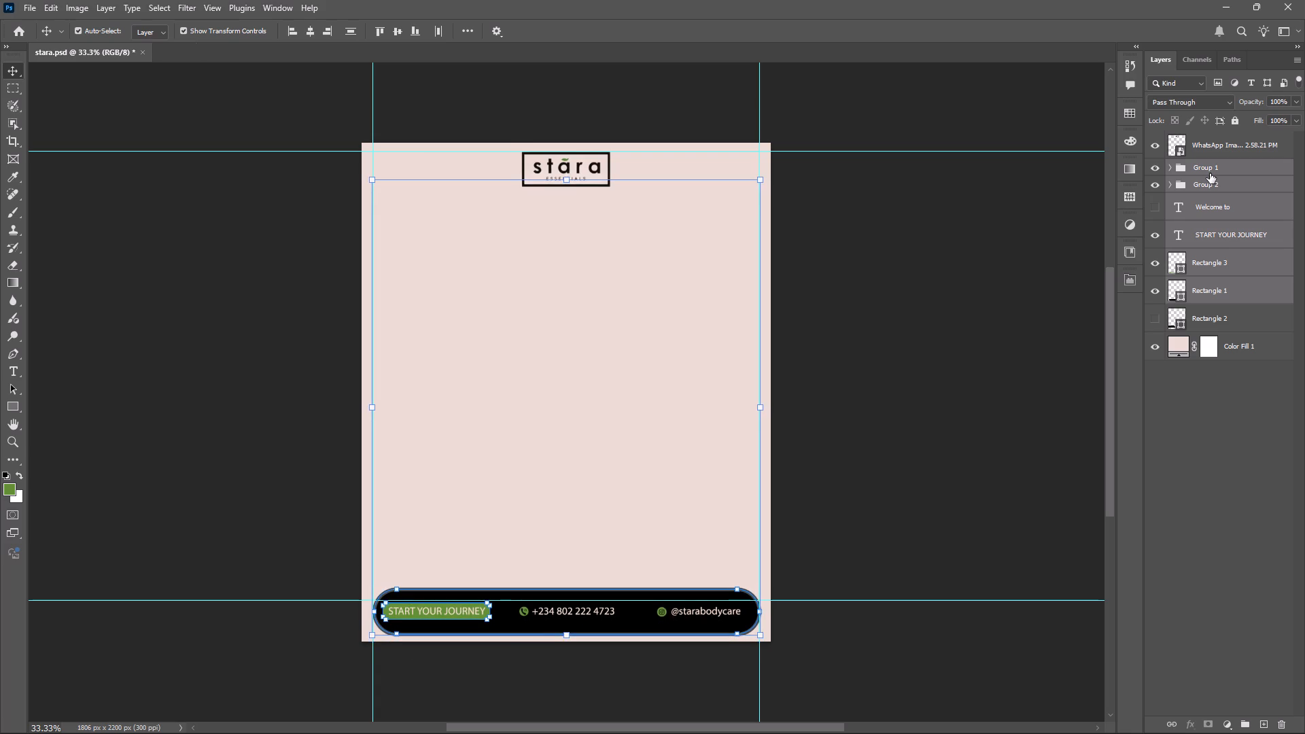
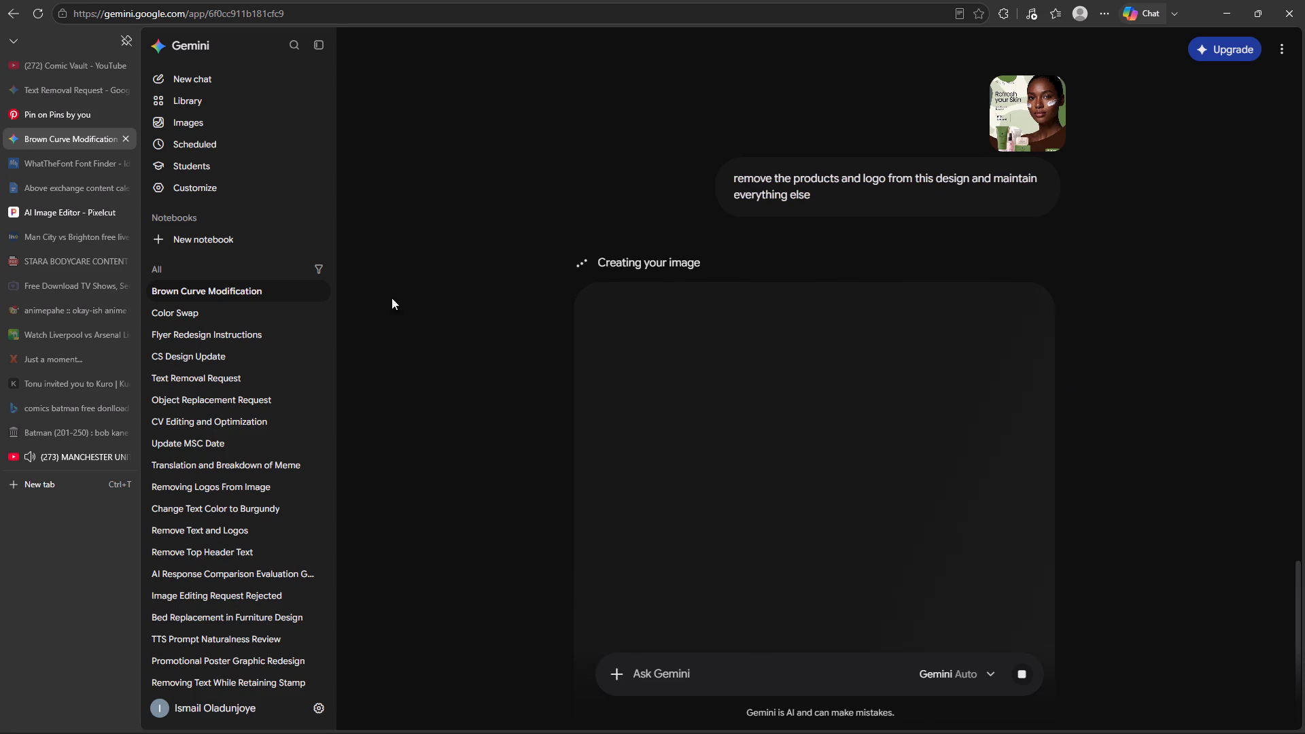
# Switch to the Pixelcut AI Image Editor page.
pyautogui.click(78, 217)
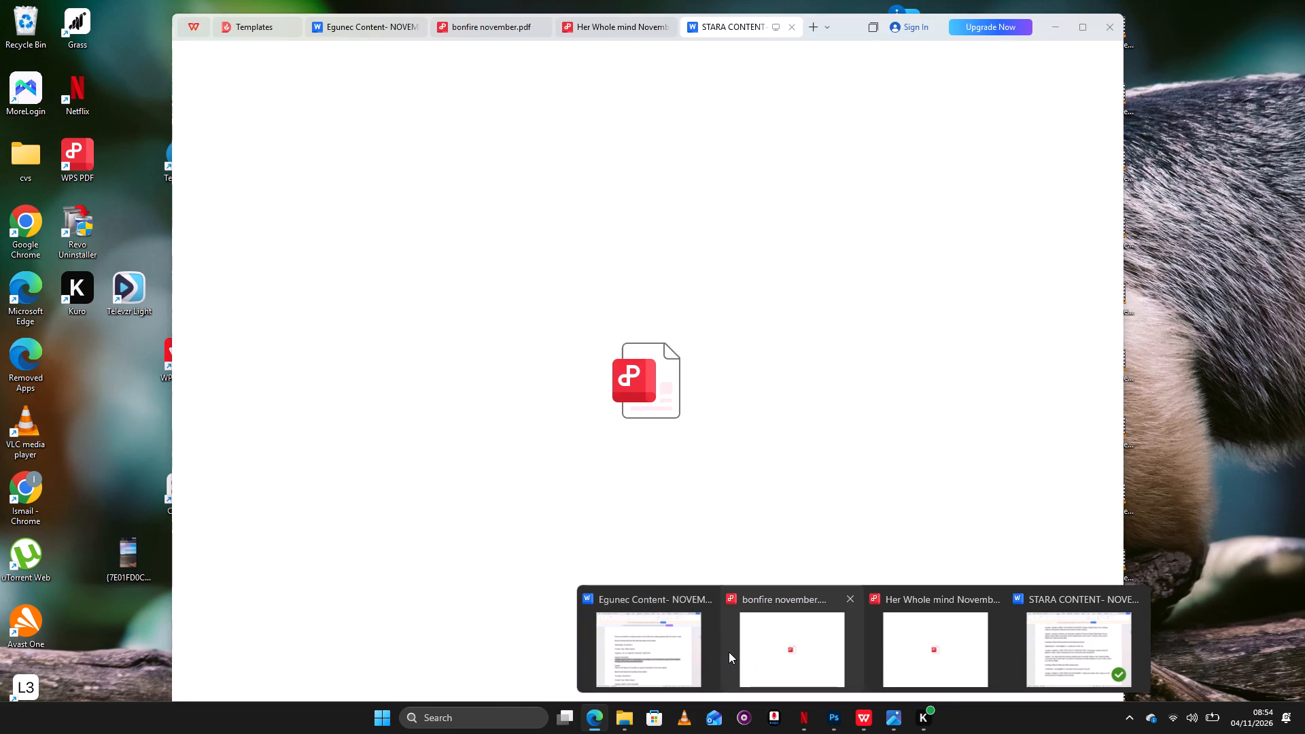
# Close the Egunec Content November document in WPS Office.
pyautogui.click(704, 597)
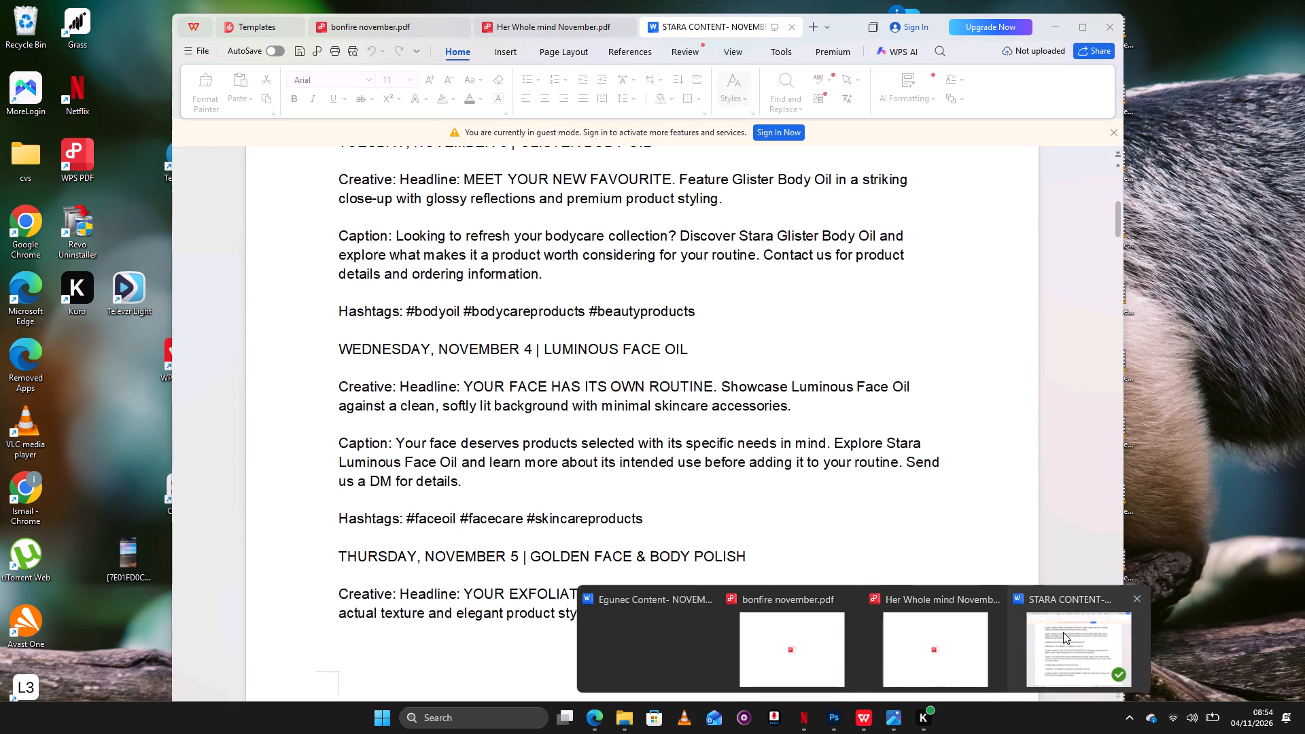
# Switch to the STARA CONTENT November document in WPS Office and read the early November creative briefs.
pyautogui.click(1063, 632)
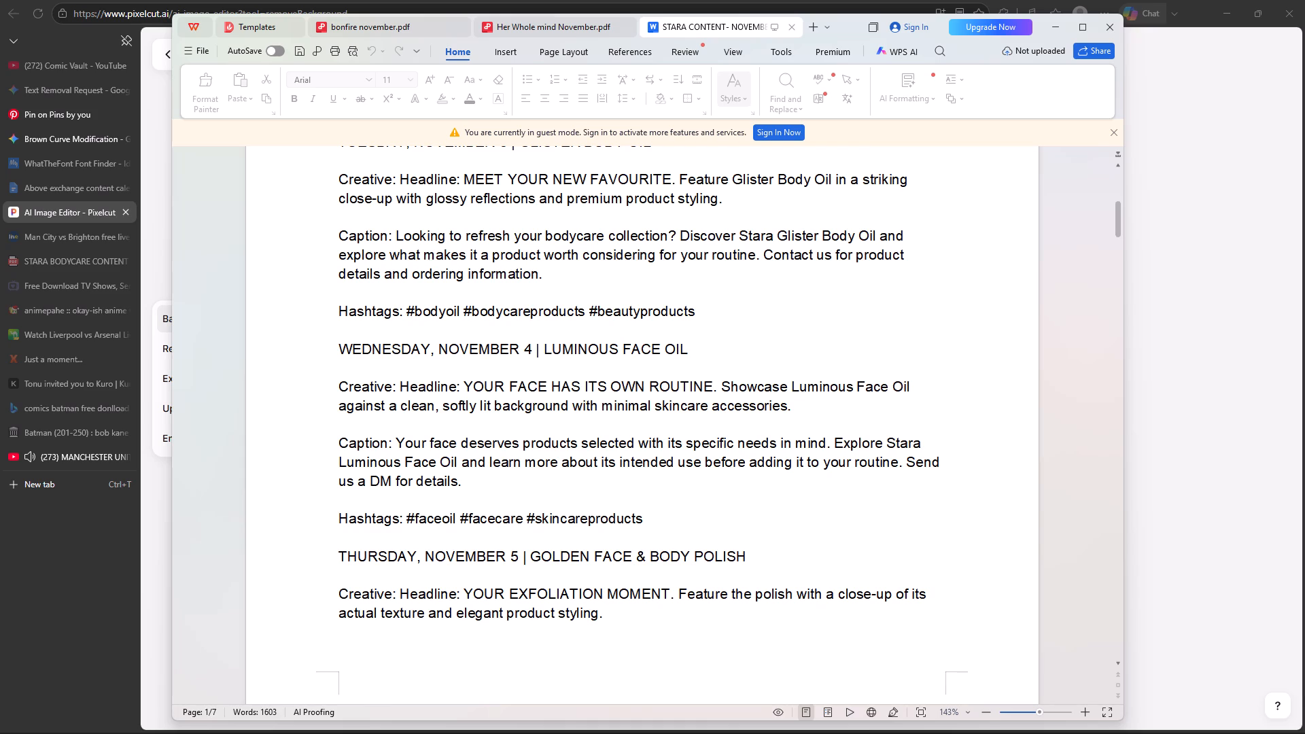
pyautogui.click(547, 447)
pyautogui.press('c')
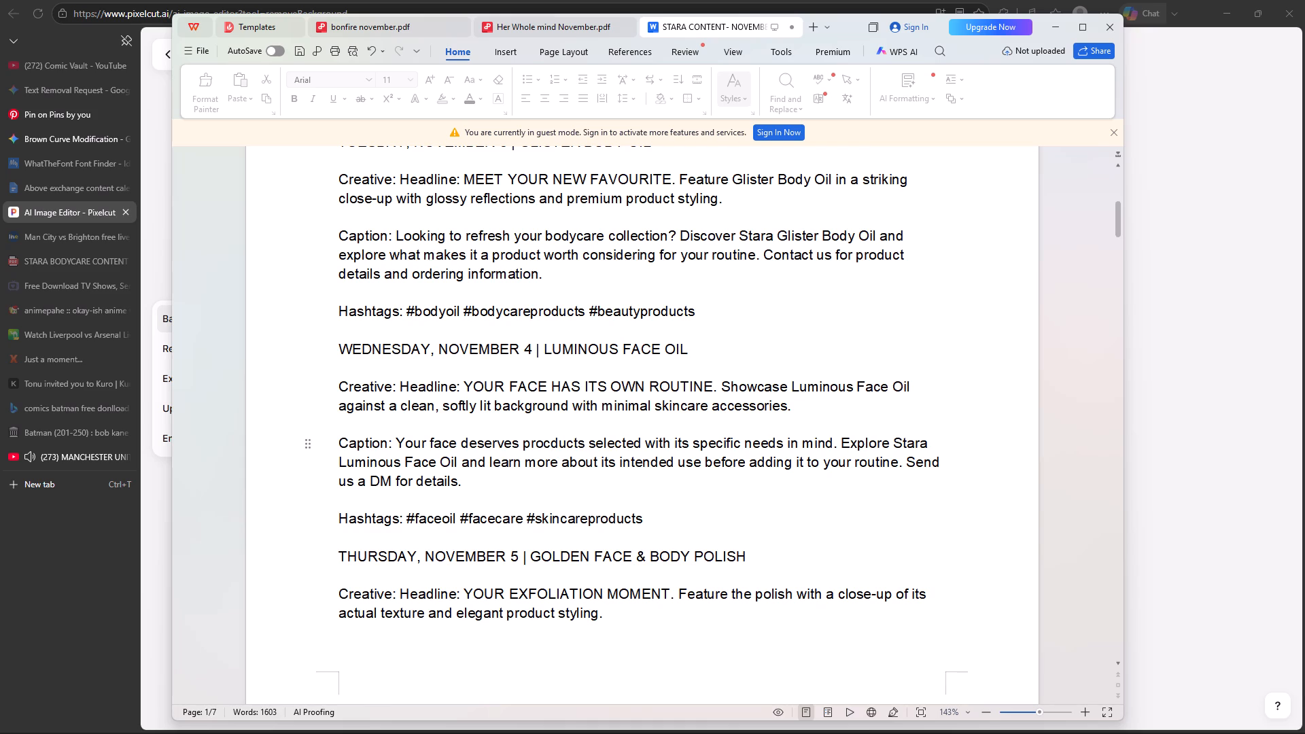
pyautogui.press('BackSpace')
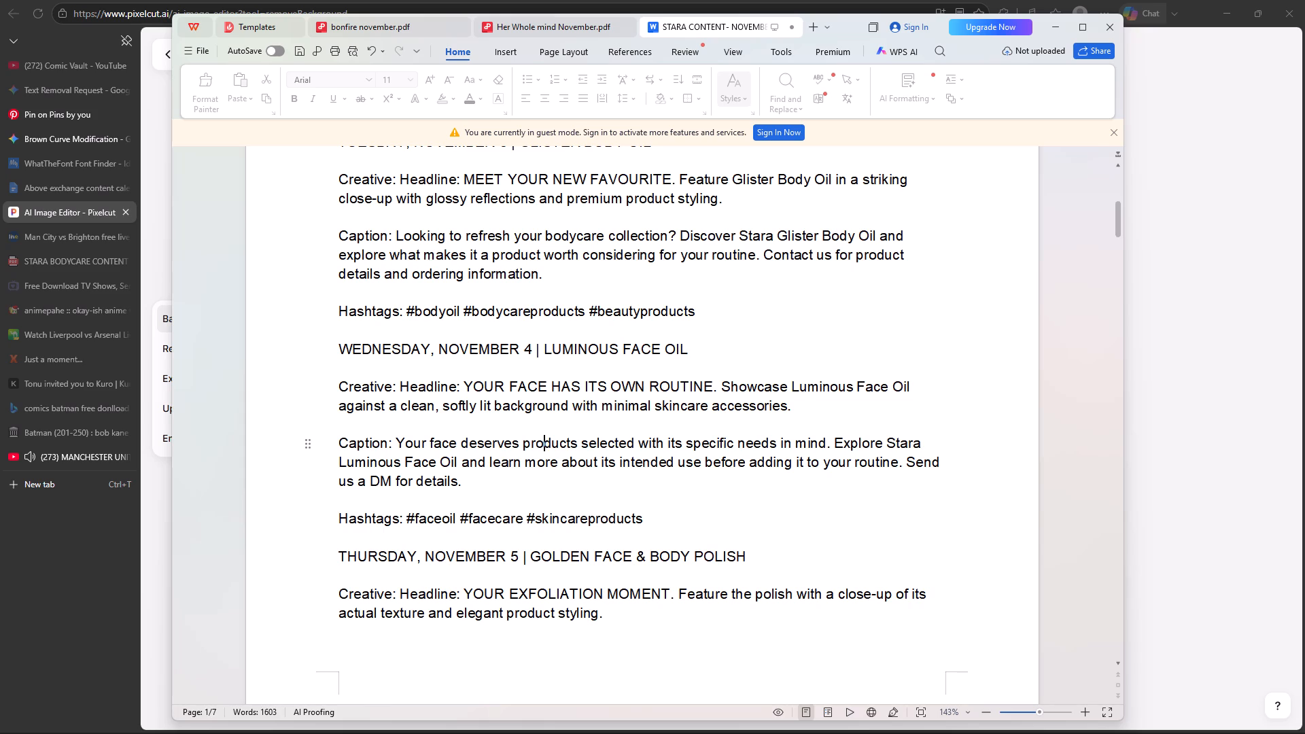
pyautogui.scroll(-2, 763, 395)
pyautogui.scroll(1, 763, 395)
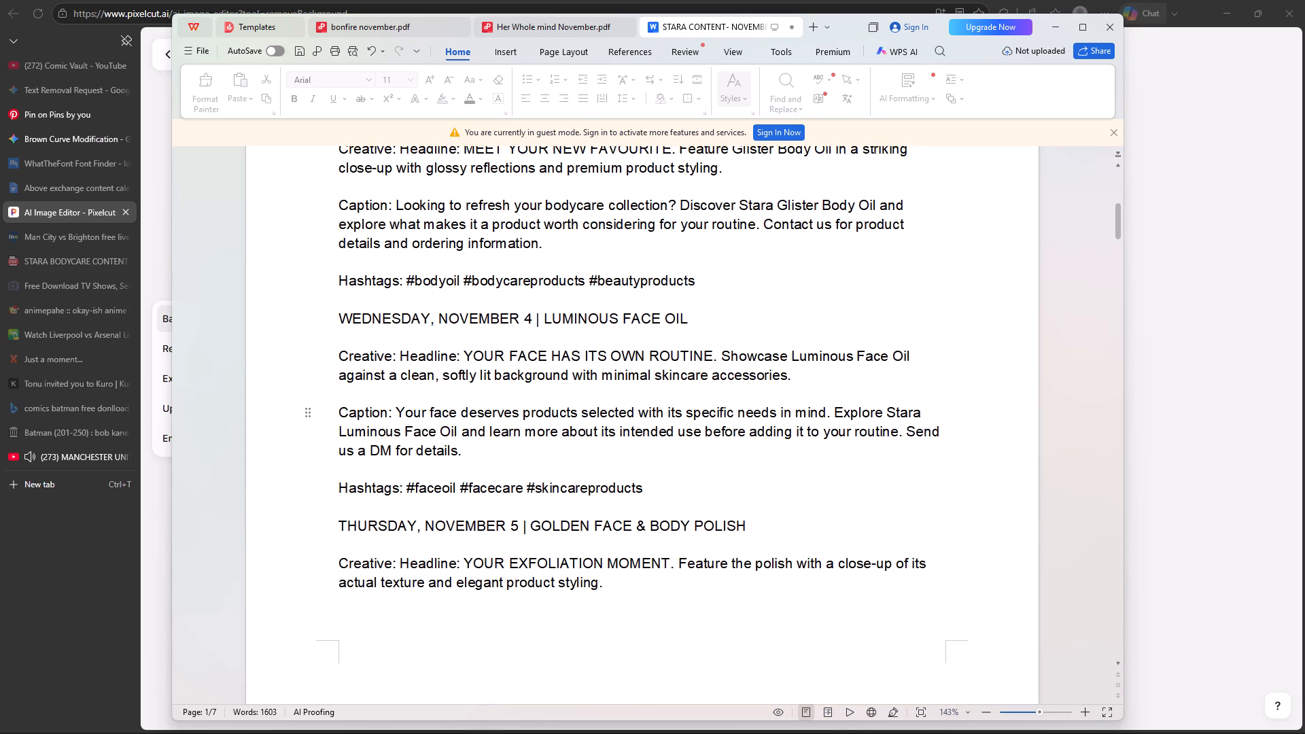
# Switch to the Photos viewer and look through the Stara body oil bottle photos.
pyautogui.hotkey('alt', 'Tab')
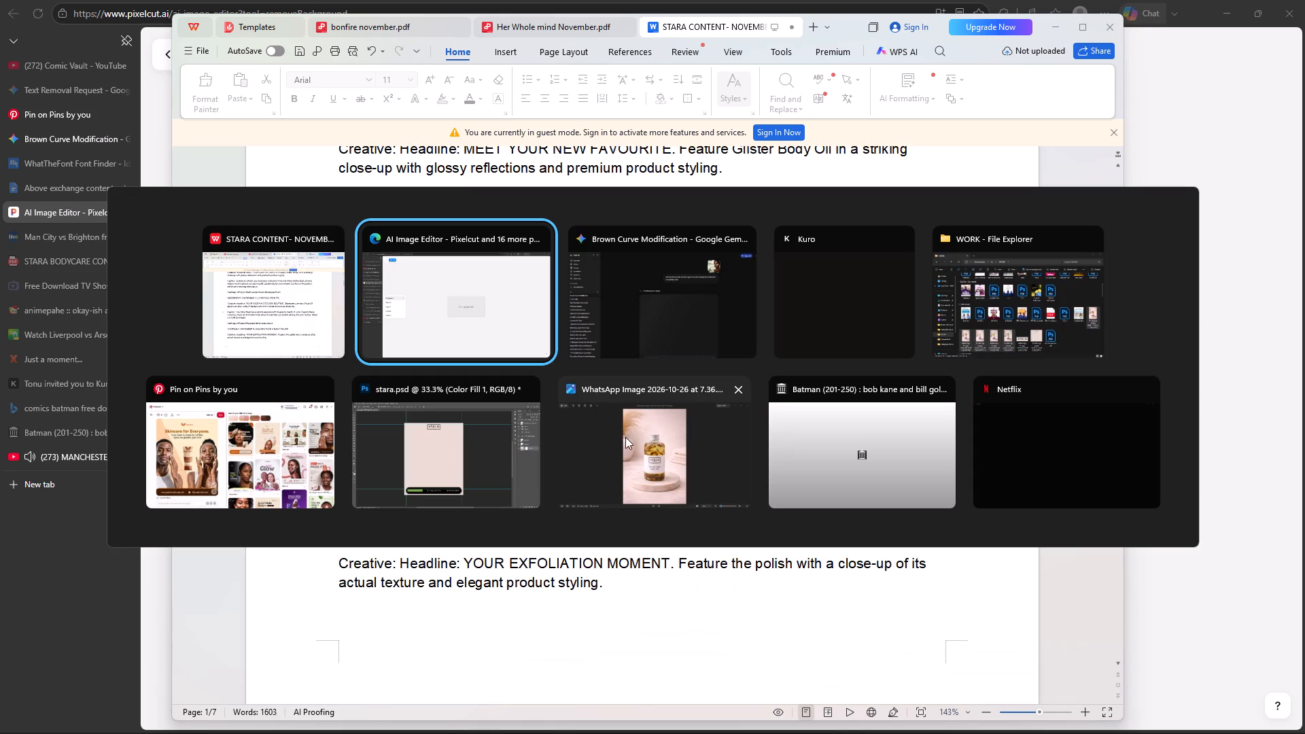
pyautogui.keyDown('alt'); pyautogui.click(612, 438); pyautogui.keyUp('alt')
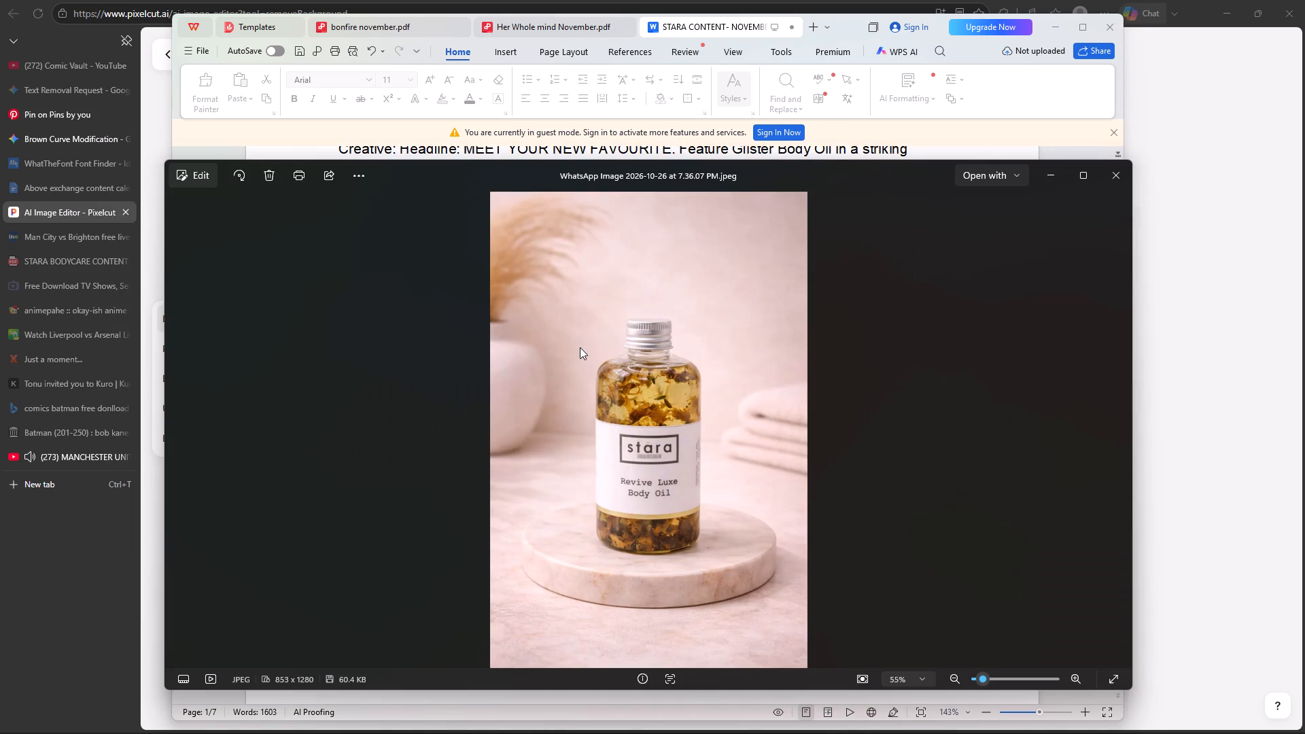
pyautogui.press('Right')
pyautogui.press('Left')
pyautogui.press('Left')
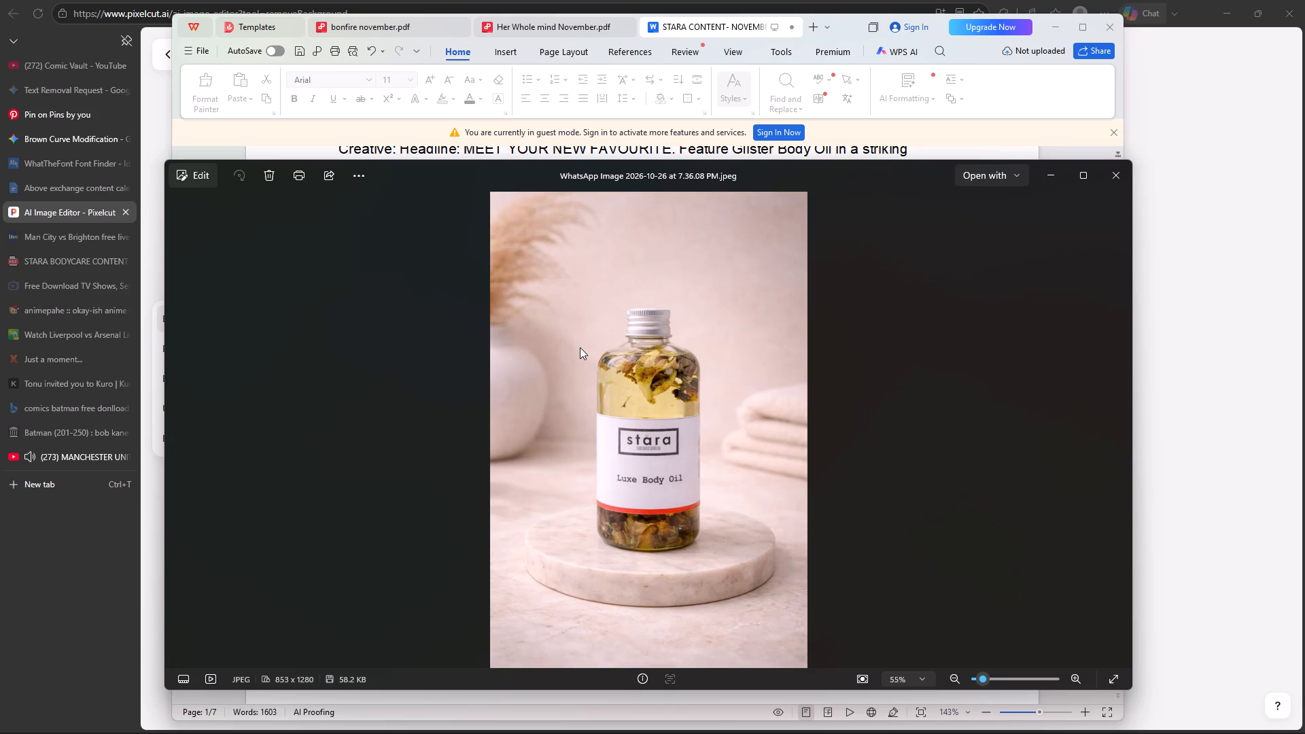
pyautogui.press('Right')
pyautogui.press('Left')
pyautogui.press('Left')
pyautogui.press('Right')
pyautogui.press('Right')
pyautogui.press('Right')
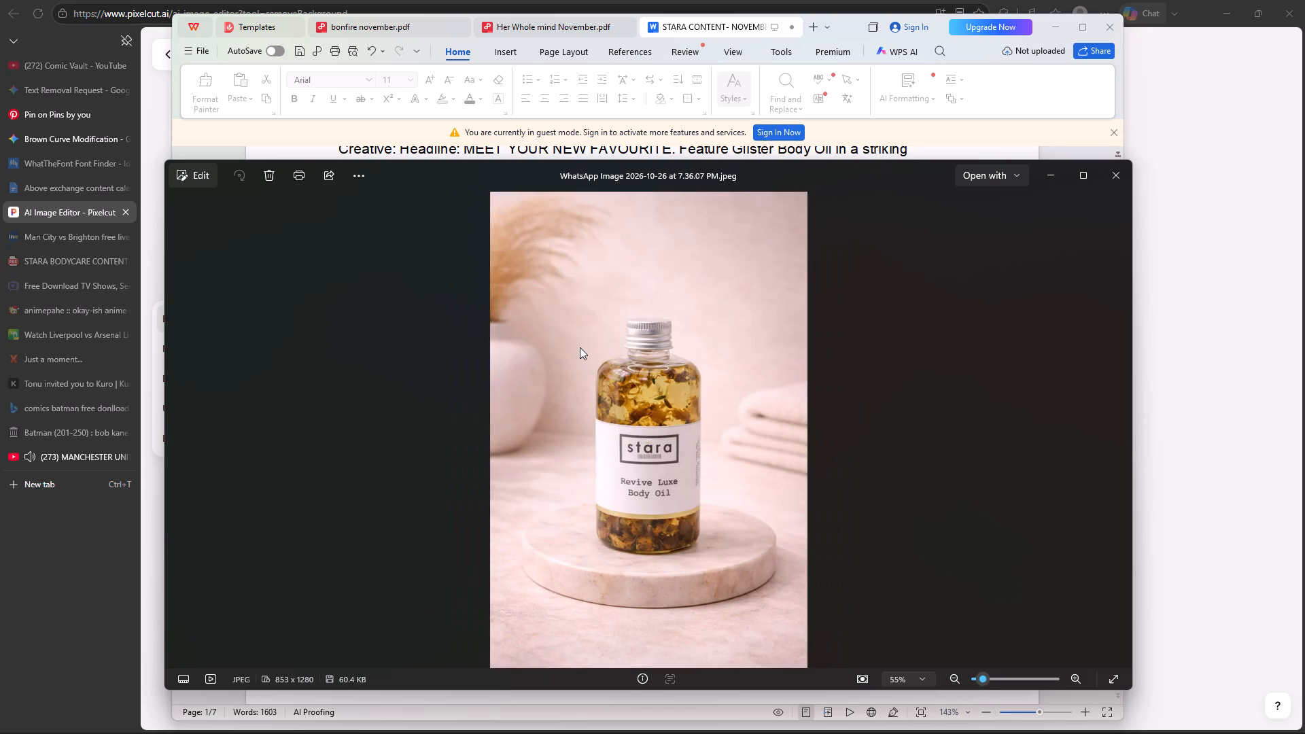
# Look through the Stara body oil bottle photos and the Stara Essentials logo image to compare the available product shots.
pyautogui.press('Right')
pyautogui.press('Right')
pyautogui.press('Left')
pyautogui.press('Right')
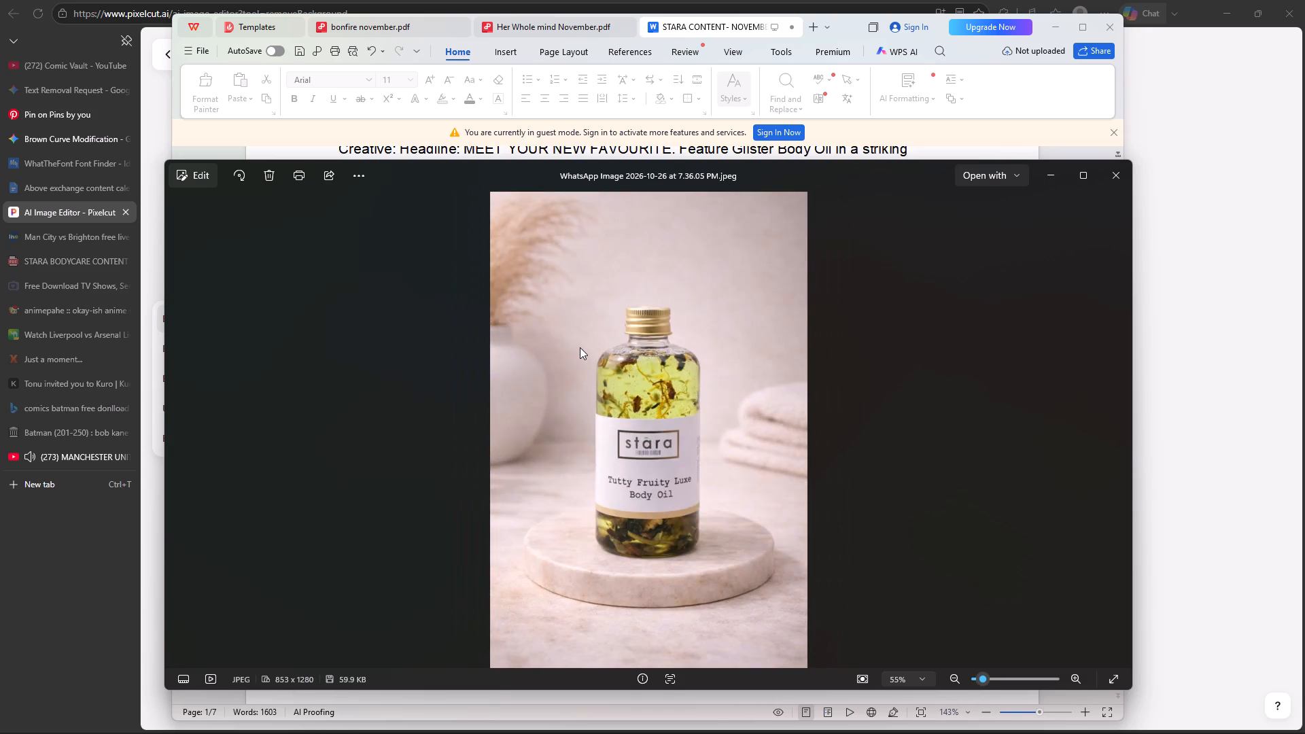
pyautogui.press('Right')
pyautogui.press('Left')
pyautogui.press('Right')
pyautogui.press('Right')
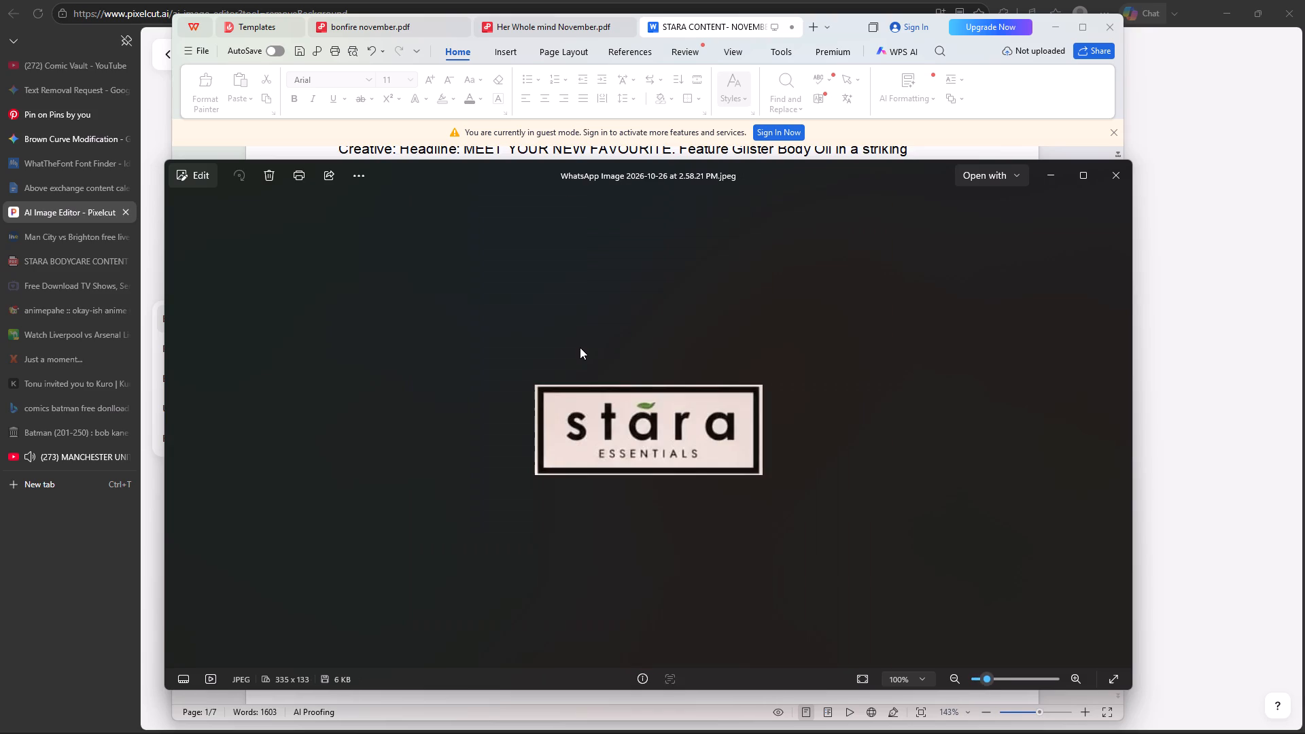
pyautogui.press('Right')
pyautogui.press('Left')
pyautogui.press('Left')
pyautogui.press('Left')
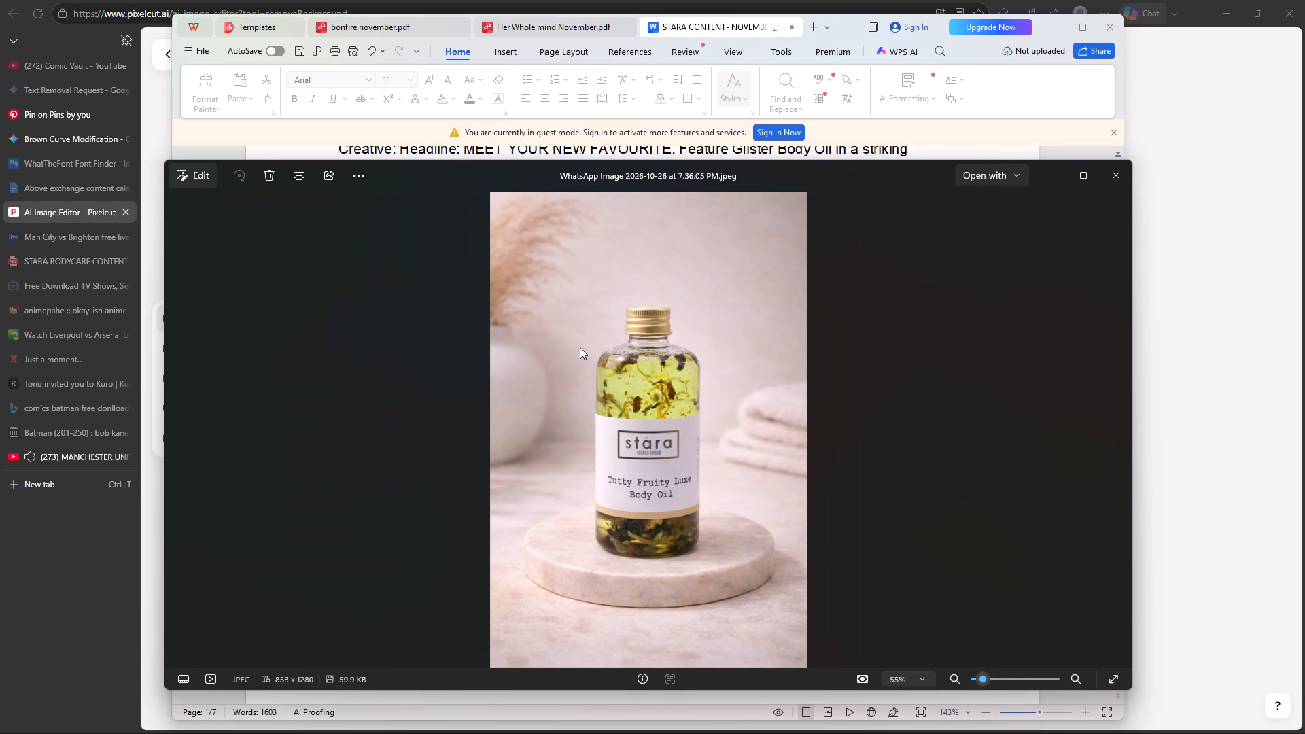
pyautogui.press('Left')
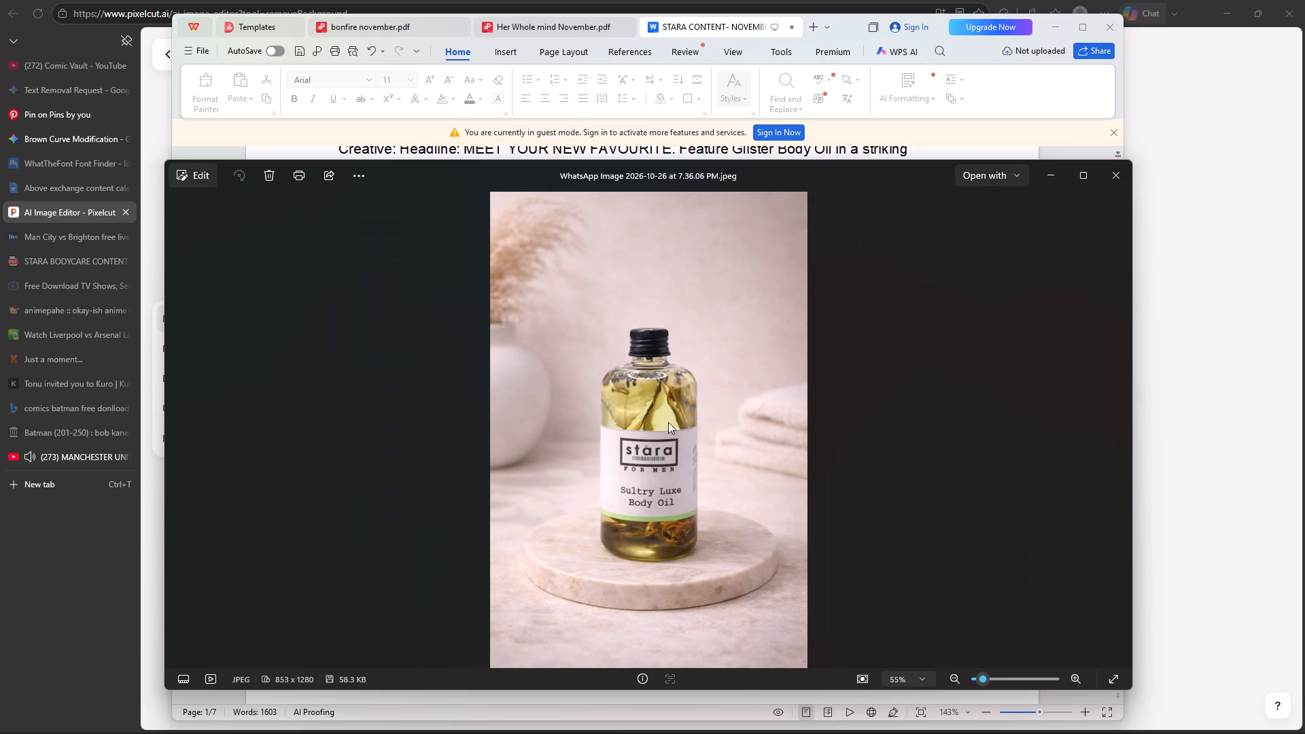
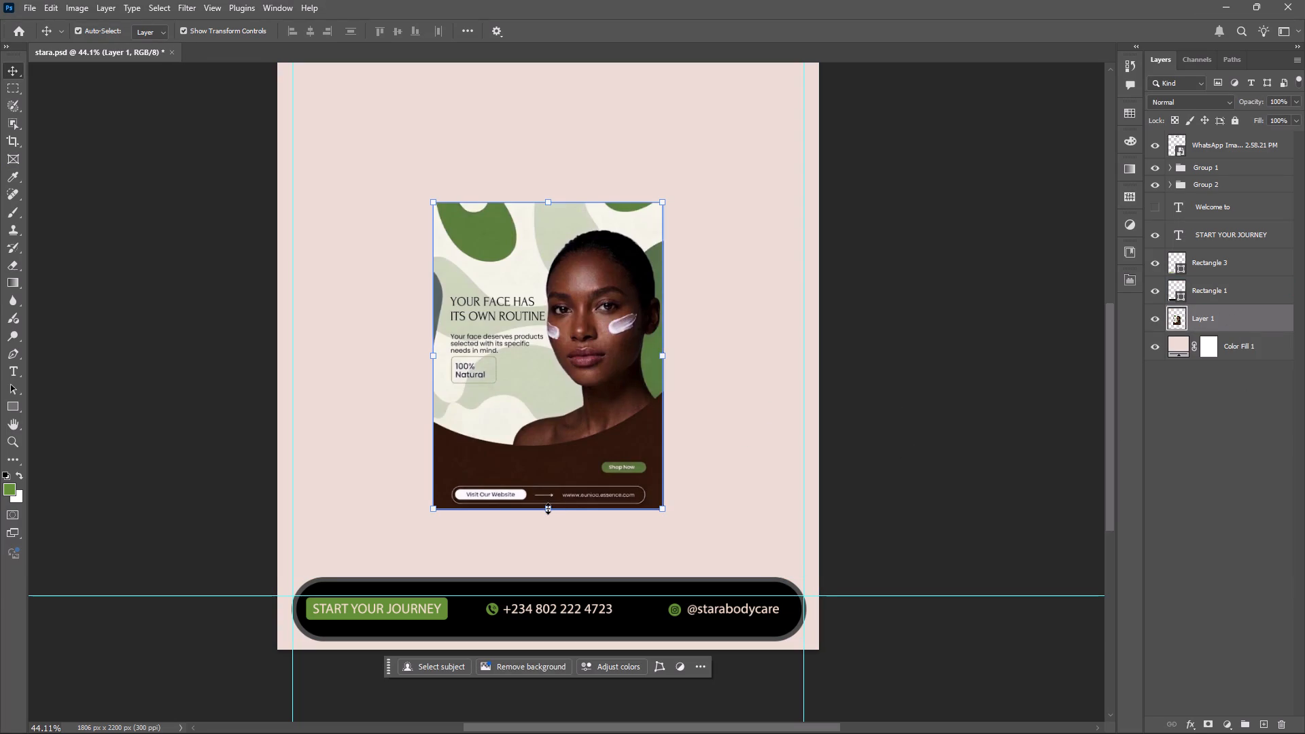
# Scale the pasted ad proportionally about its center to about 237% so it spans the full canvas width.
pyautogui.keyDown('alt'); pyautogui.moveTo(548, 508); pyautogui.dragTo(536, 650); pyautogui.keyUp('alt')
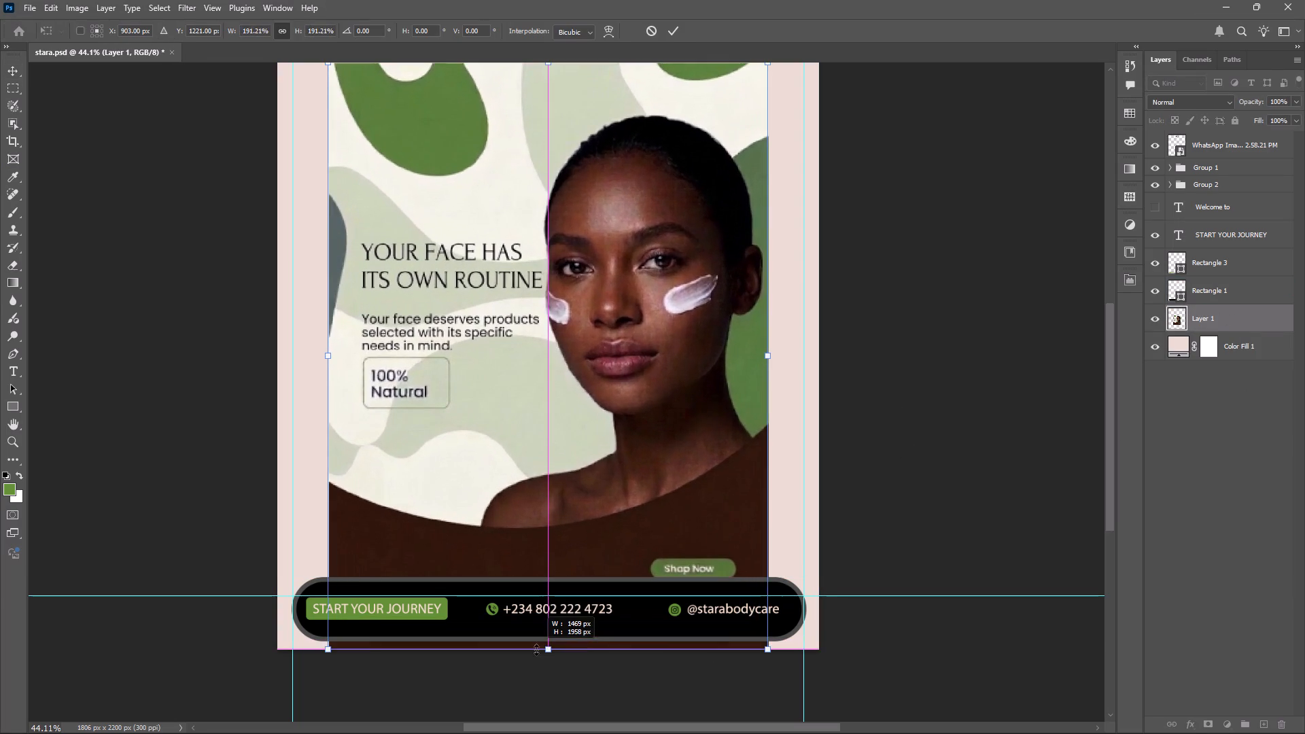
pyautogui.keyDown('alt'); pyautogui.moveTo(536, 650); pyautogui.dragTo(535, 686); pyautogui.keyUp('alt')
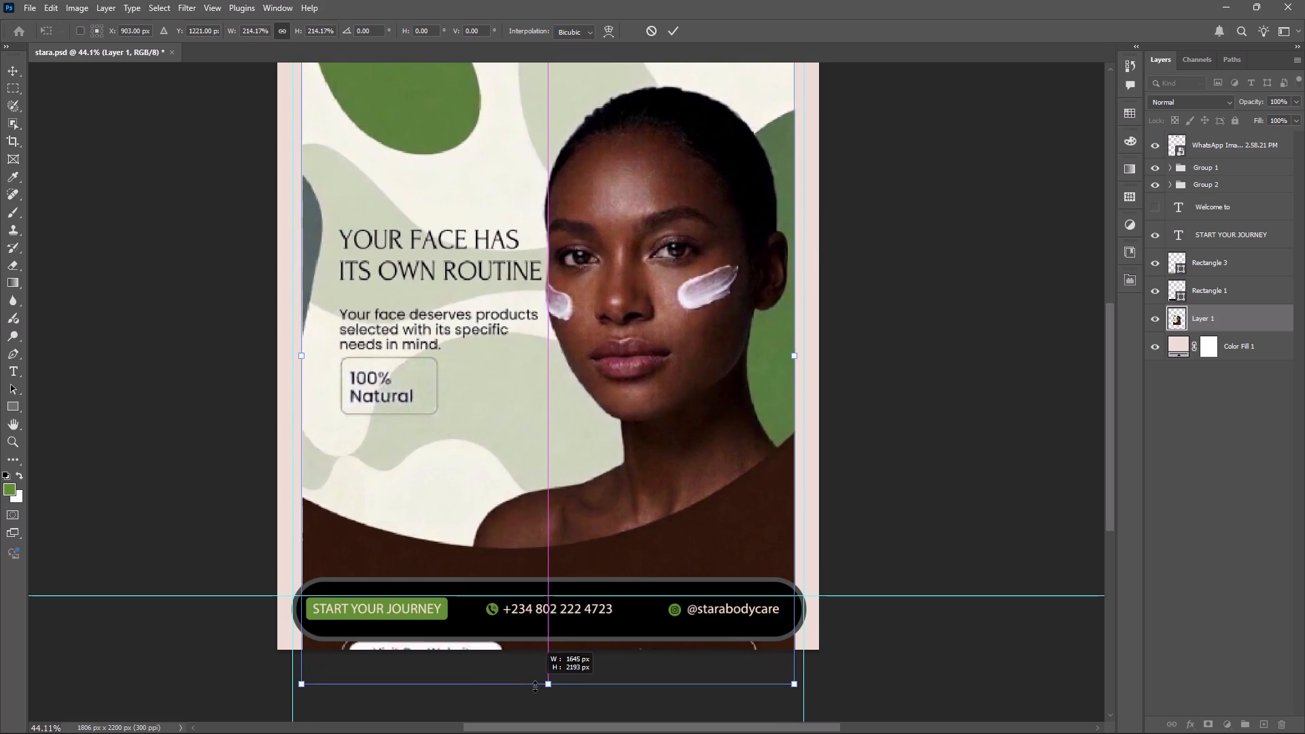
pyautogui.keyDown('alt'); pyautogui.moveTo(535, 686); pyautogui.dragTo(533, 712); pyautogui.keyUp('alt')
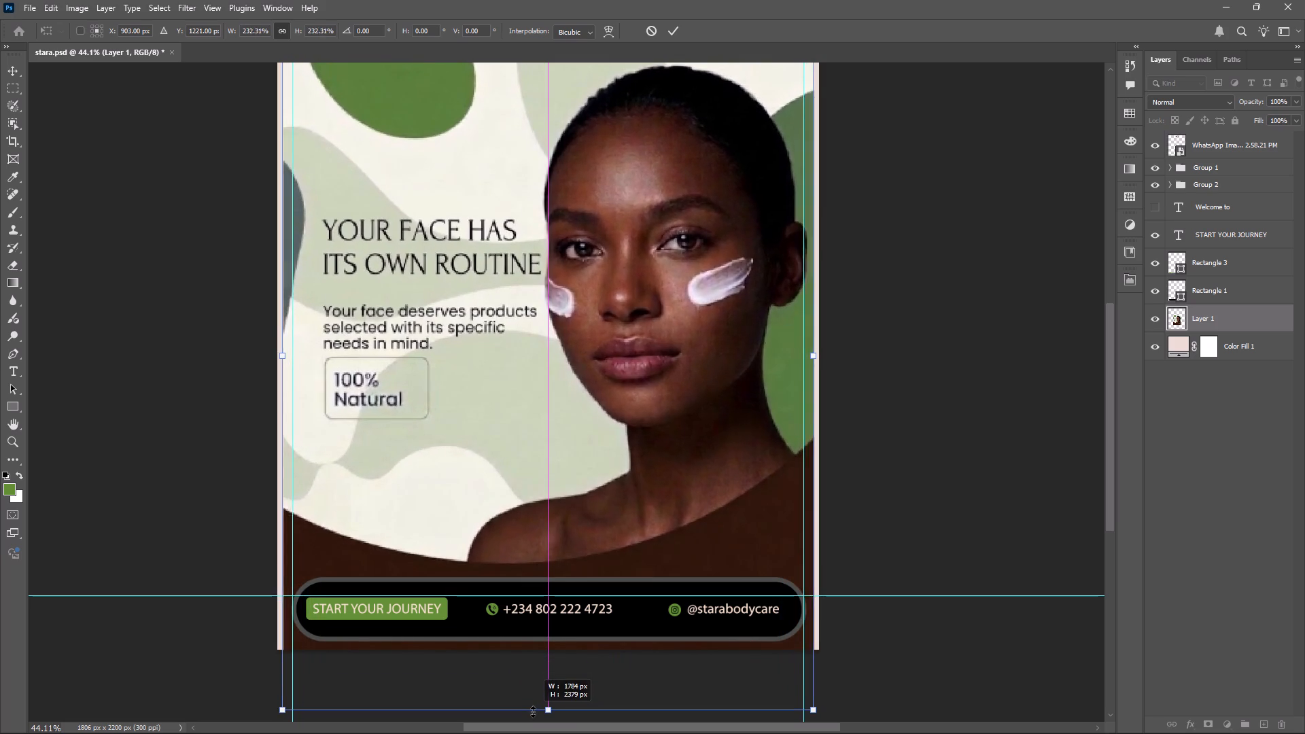
pyautogui.keyDown('alt'); pyautogui.moveTo(533, 712); pyautogui.dragTo(532, 718); pyautogui.keyUp('alt')
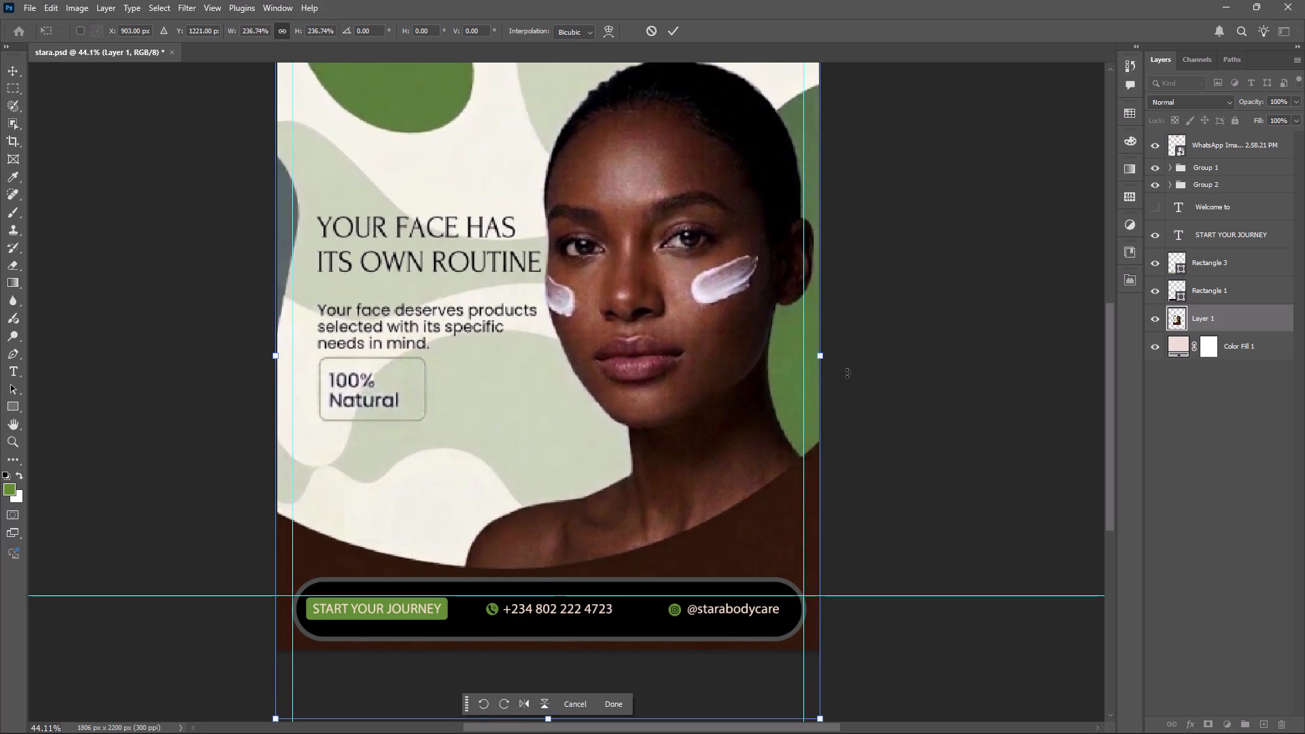
# Shift the enlarged ad vertically to about Y 1127 px, covering the canvas from top to bottom, and apply the transform.
pyautogui.scroll(6, 847, 373)
pyautogui.scroll(-2, 937, 402)
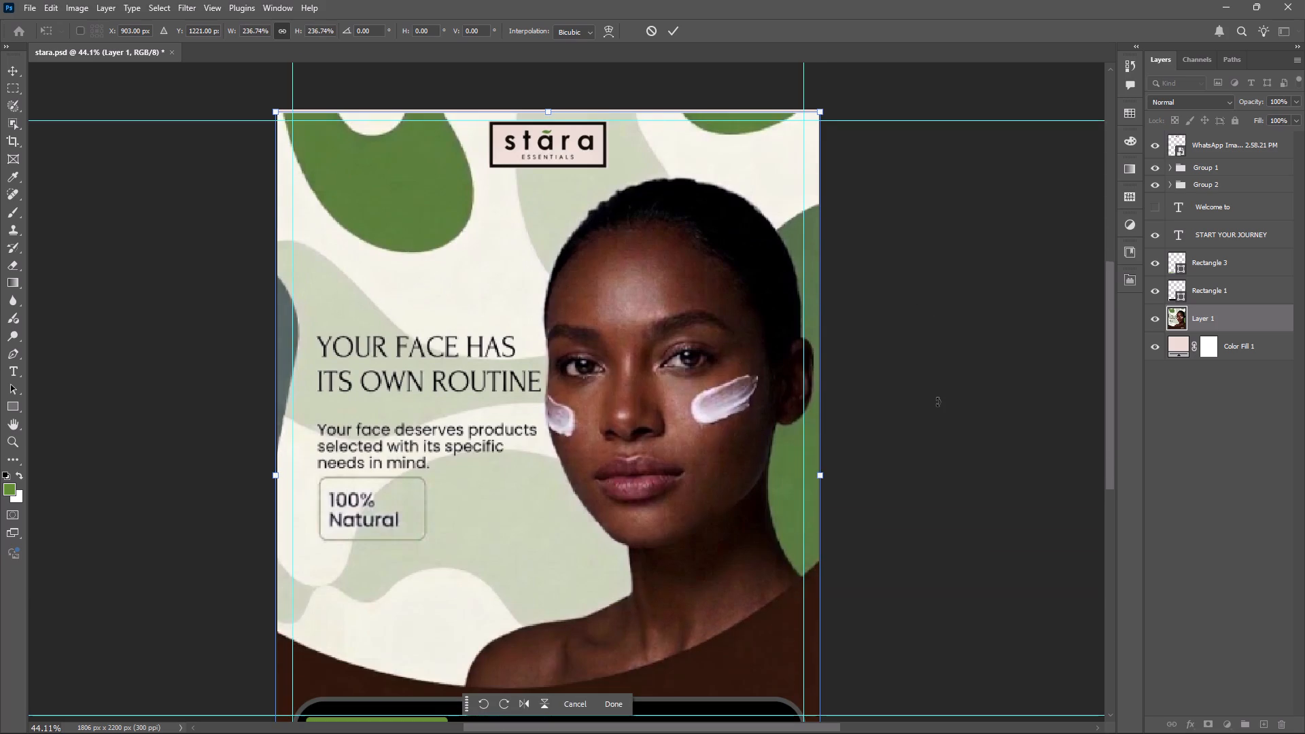
pyautogui.press('Up')
pyautogui.press('Up')
pyautogui.press('Up')
pyautogui.press('Up')
pyautogui.press('Up')
pyautogui.press('Up')
pyautogui.press('Up')
pyautogui.press('Up')
pyautogui.press('Up')
pyautogui.press('Up')
pyautogui.press('Up')
pyautogui.press('Up')
pyautogui.press('Up')
pyautogui.press('Up')
pyautogui.press('Up')
pyautogui.press('Up')
pyautogui.press('Up')
pyautogui.press('Up')
pyautogui.press('Up')
pyautogui.press('Up')
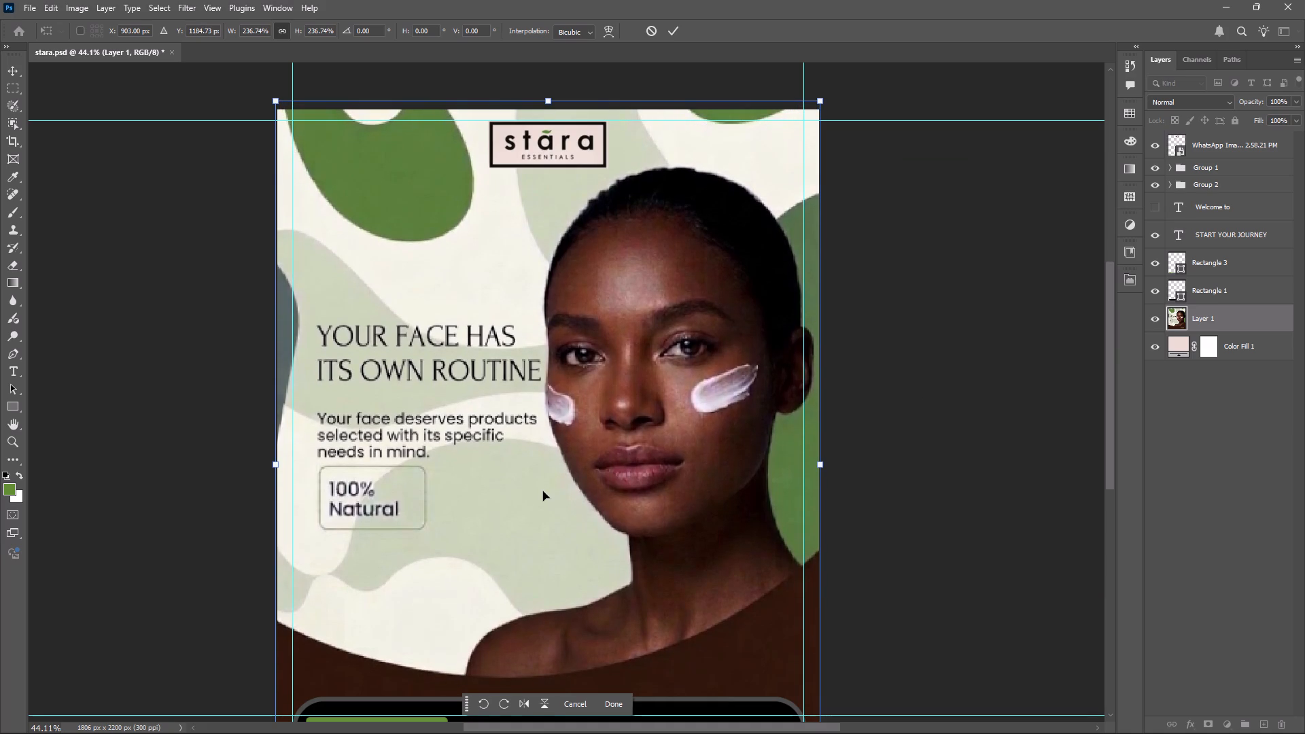
pyautogui.keyDown('shift'); pyautogui.moveTo(468, 504); pyautogui.dragTo(469, 483); pyautogui.keyUp('shift')
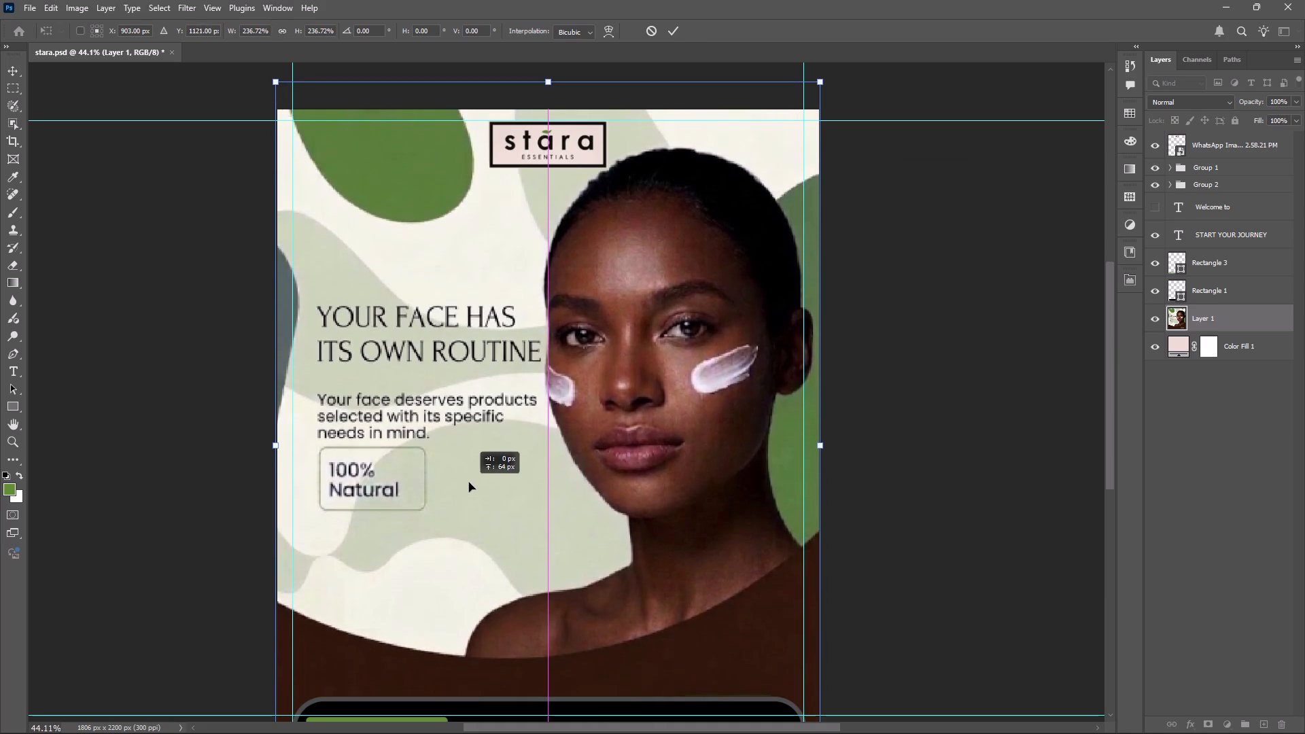
pyautogui.keyDown('shift'); pyautogui.moveTo(469, 483); pyautogui.dragTo(469, 482); pyautogui.keyUp('shift')
pyautogui.scroll(-12, 911, 420)
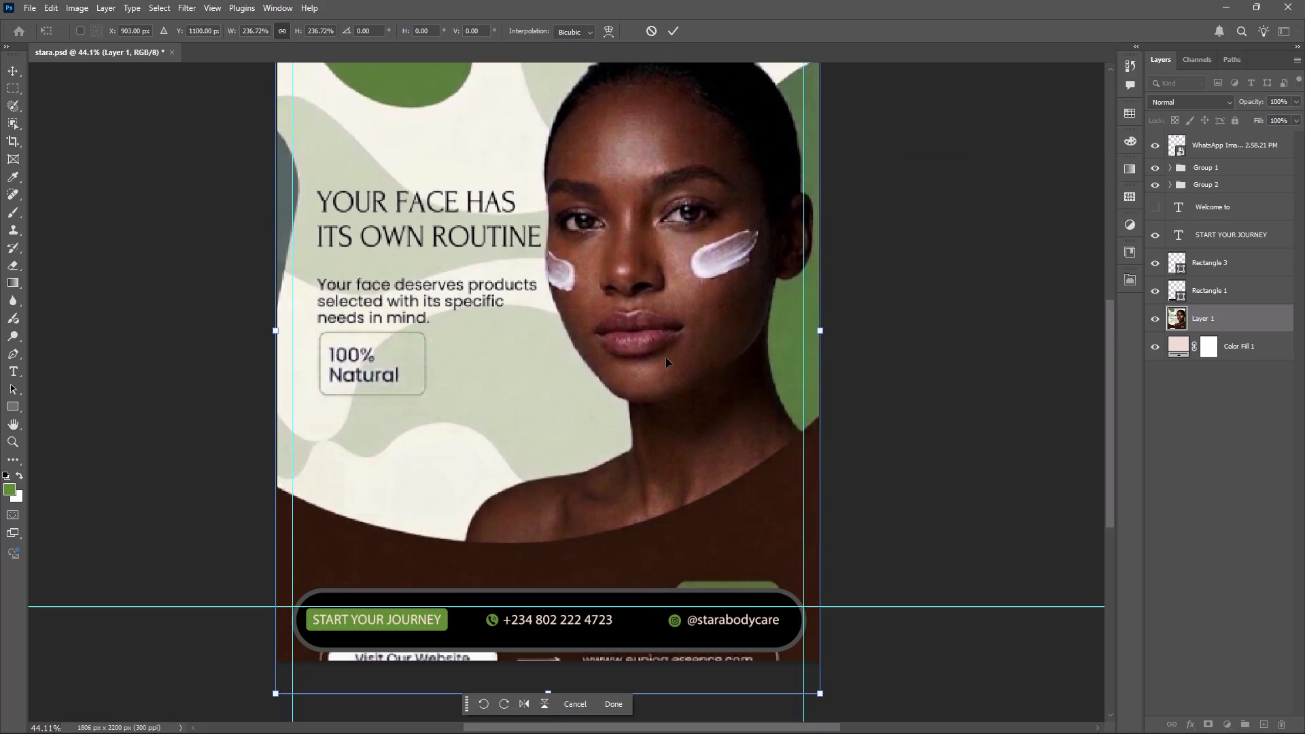
pyautogui.scroll(10, 666, 358)
pyautogui.keyDown('shift'); pyautogui.moveTo(629, 376); pyautogui.dragTo(629, 386); pyautogui.keyUp('shift')
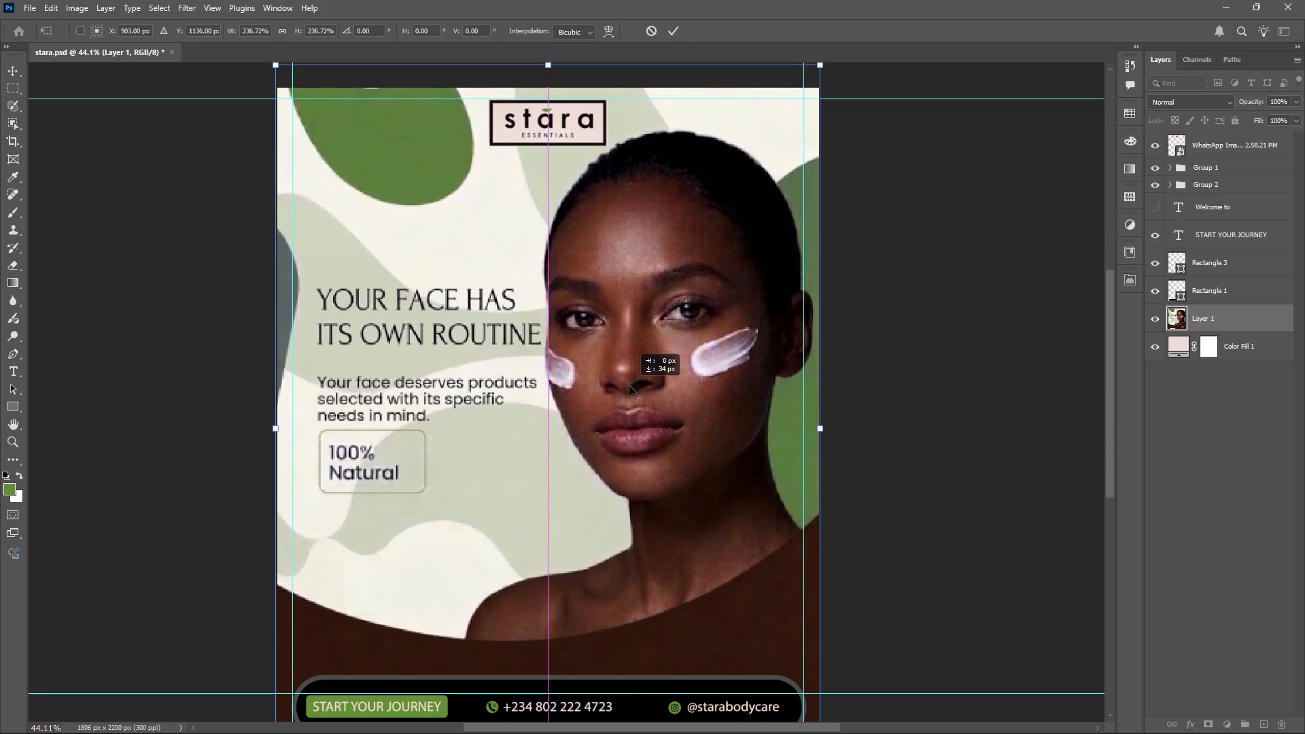
pyautogui.keyDown('shift'); pyautogui.moveTo(629, 386); pyautogui.dragTo(629, 384); pyautogui.keyUp('shift')
pyautogui.click(1064, 396)
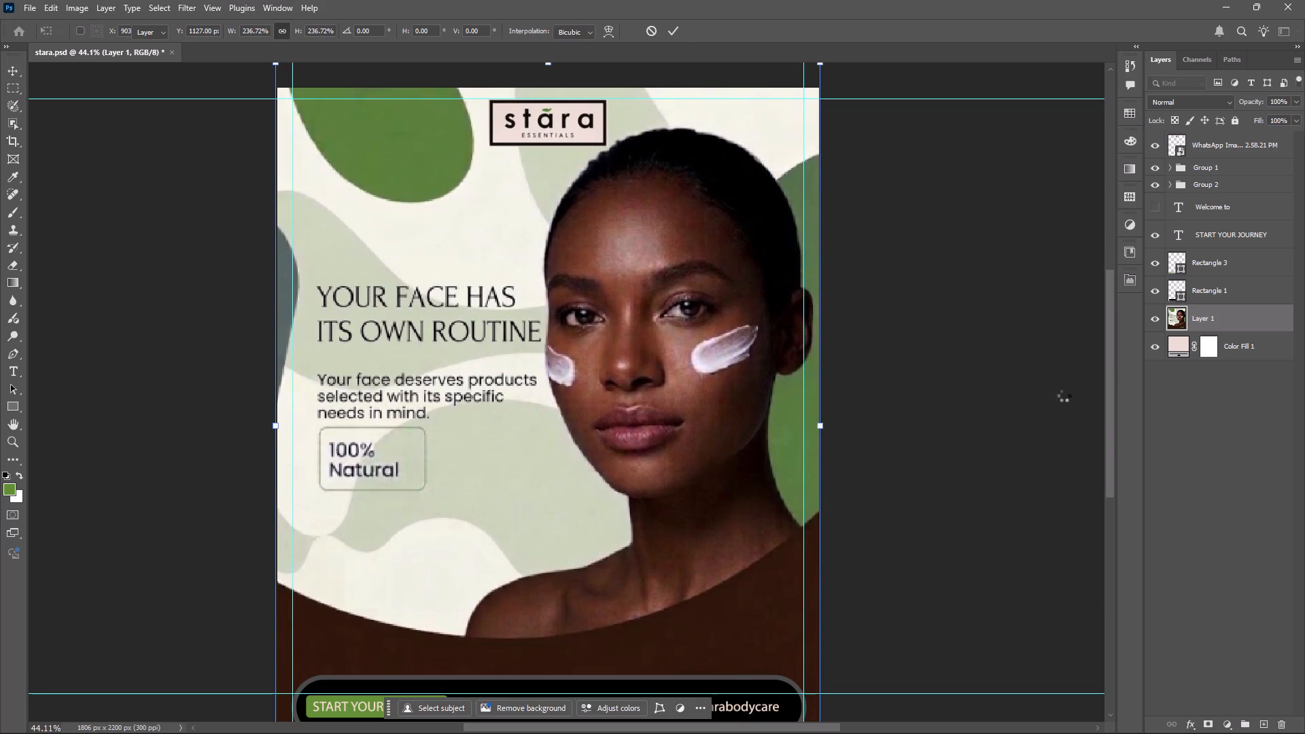
# Select the pasted ad layer, Layer 1, with the flyer's lower part and contact bar in view.
pyautogui.keyDown('alt'); pyautogui.scroll(-4, 942, 361); pyautogui.keyUp('alt')
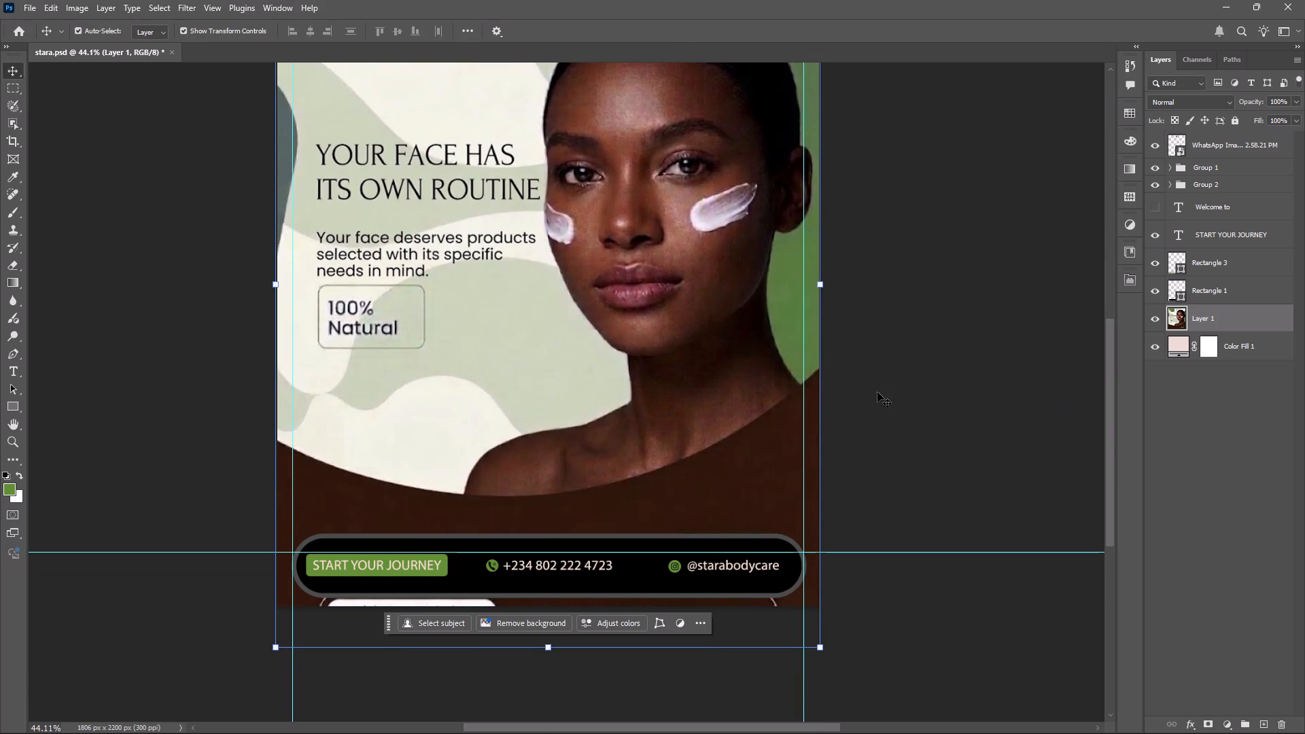
pyautogui.keyDown('alt'); pyautogui.scroll(-1, 871, 392); pyautogui.keyUp('alt')
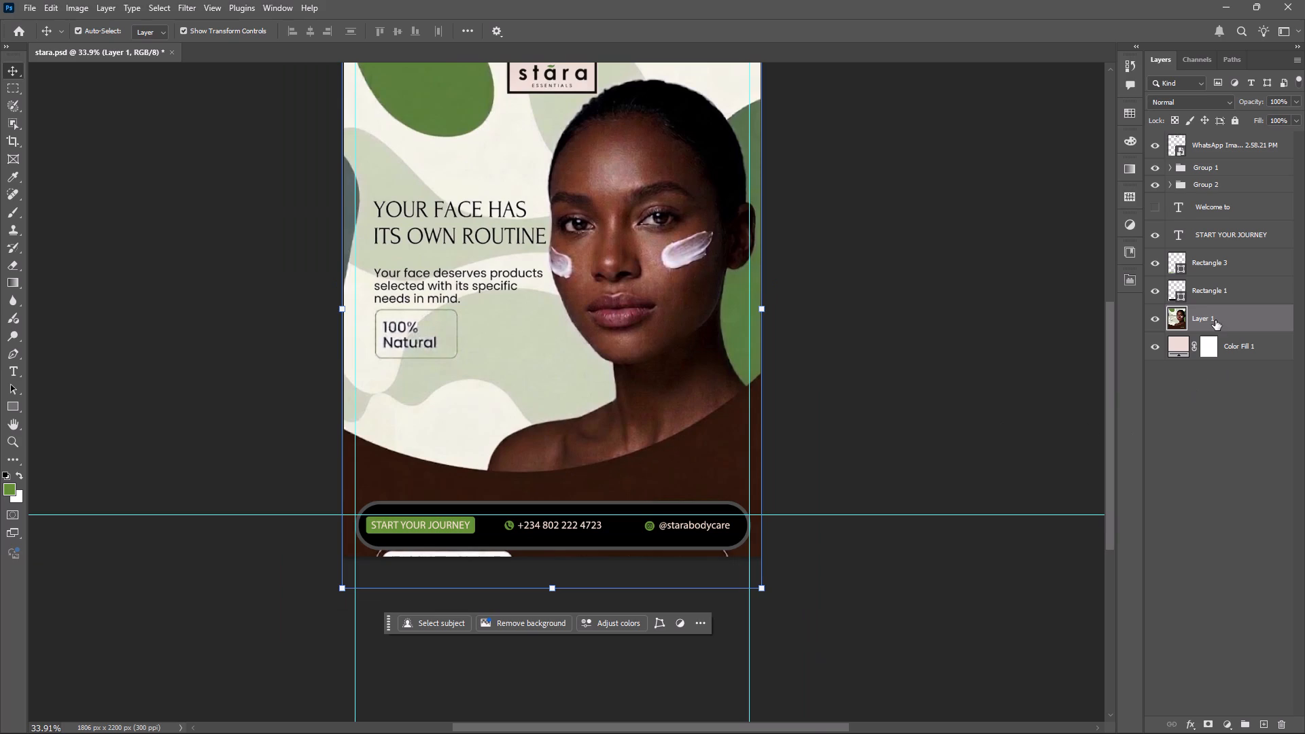
pyautogui.click(1214, 321)
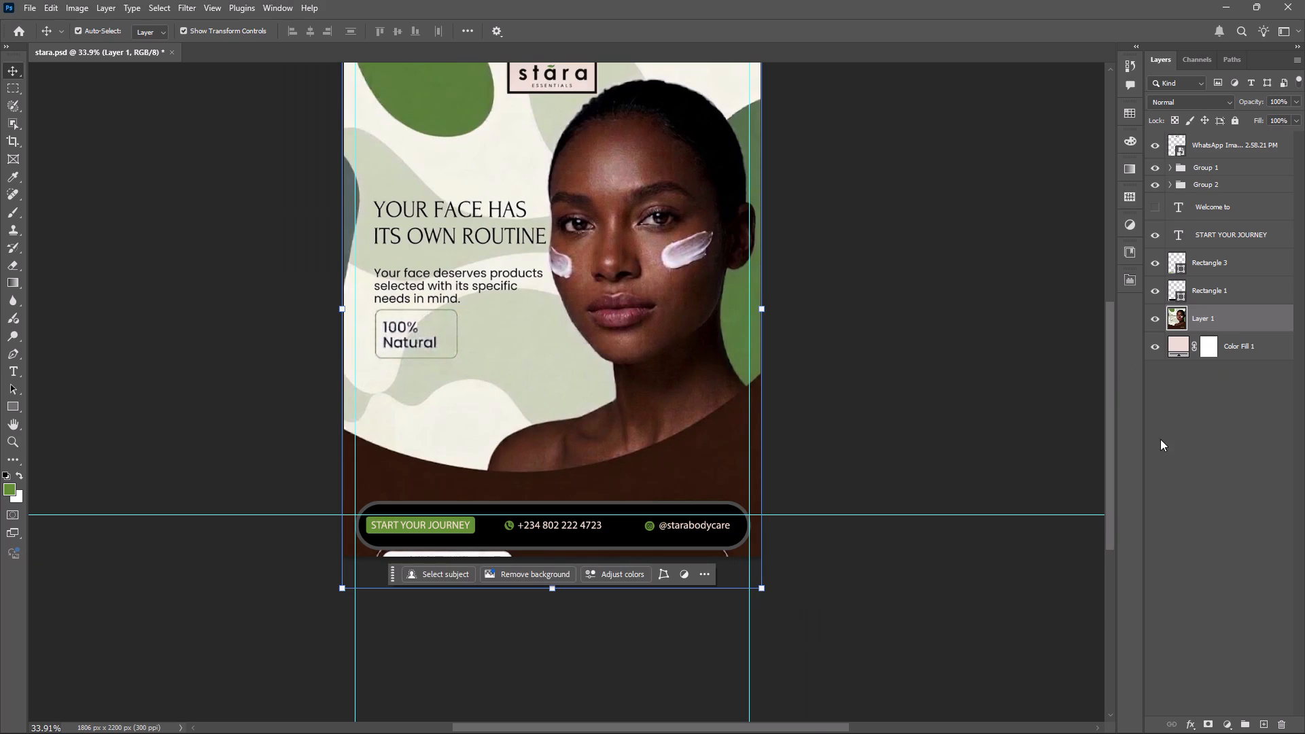
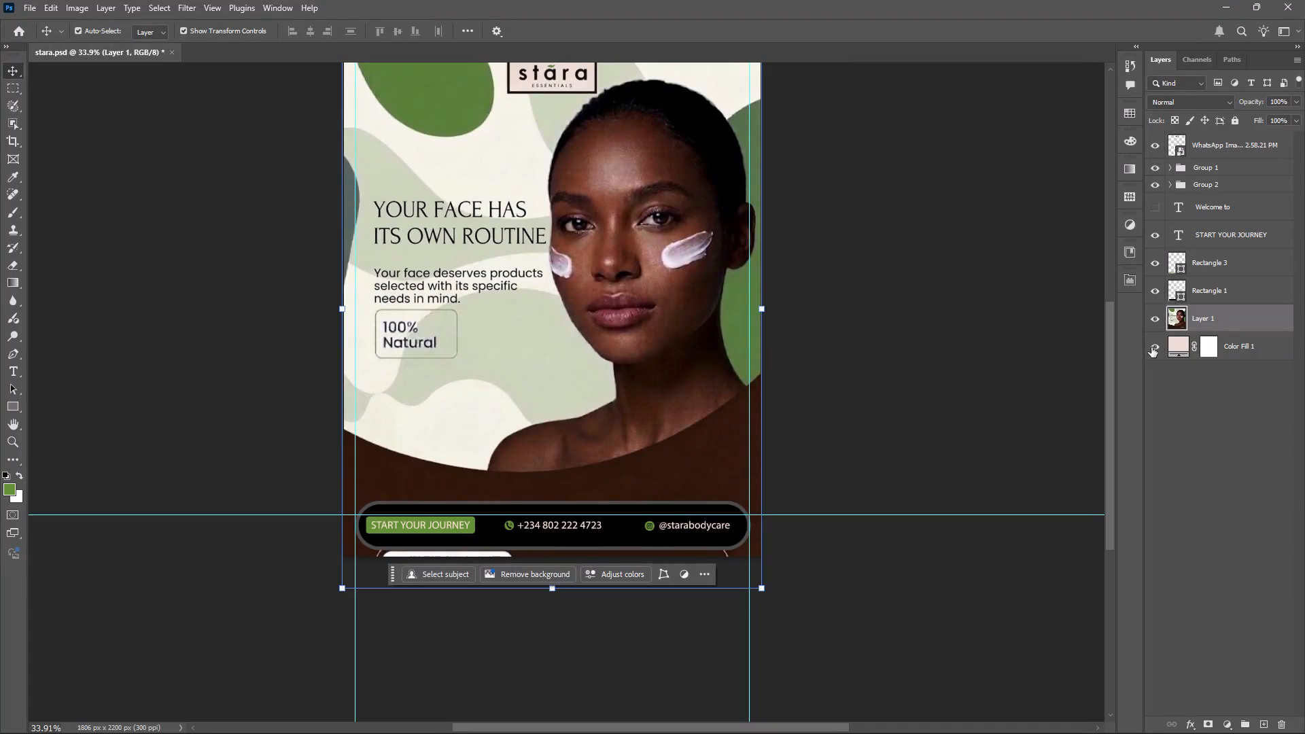
# Put Group 1, which holds the contact bar's social handle, into a new layer group and toggle that group's visibility off and on.
pyautogui.click(1208, 290)
pyautogui.keyDown('shift'); pyautogui.click(1202, 170); pyautogui.keyUp('shift')
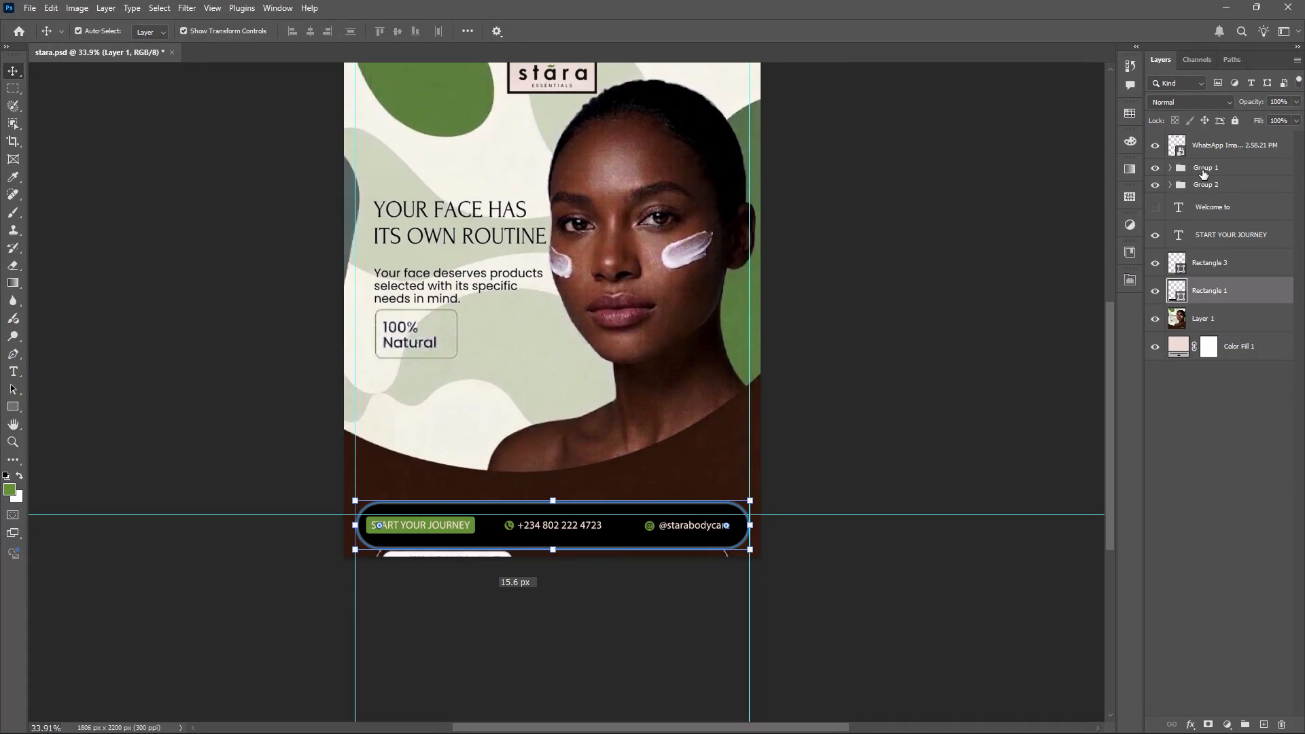
pyautogui.hotkey('ctrl', 'g')
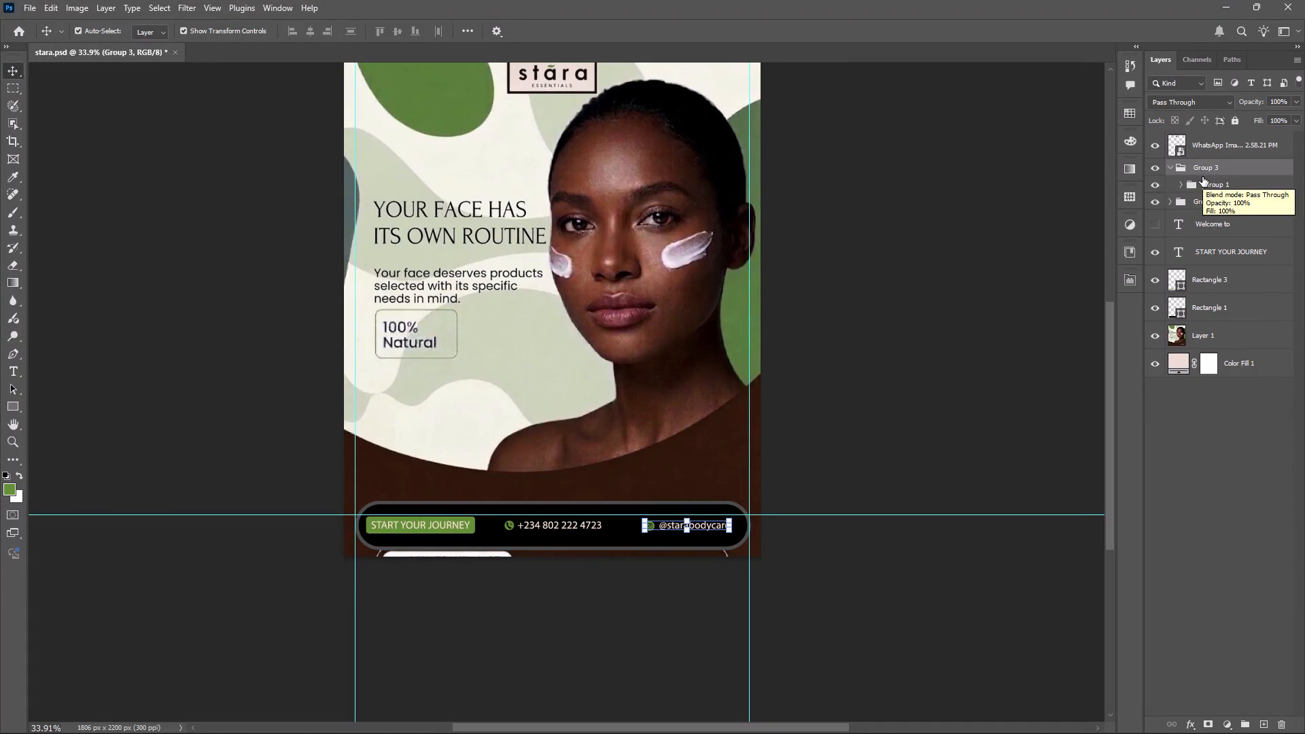
pyautogui.click(1155, 168)
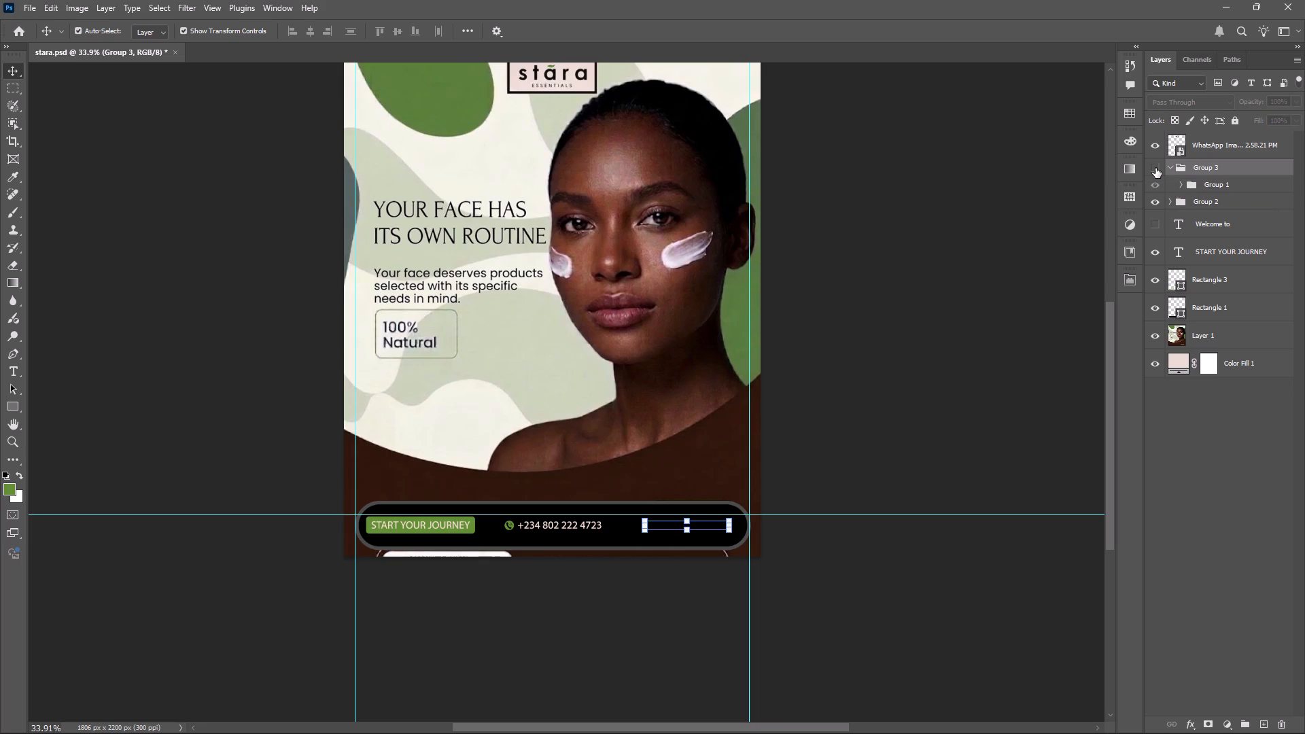
pyautogui.click(1155, 168)
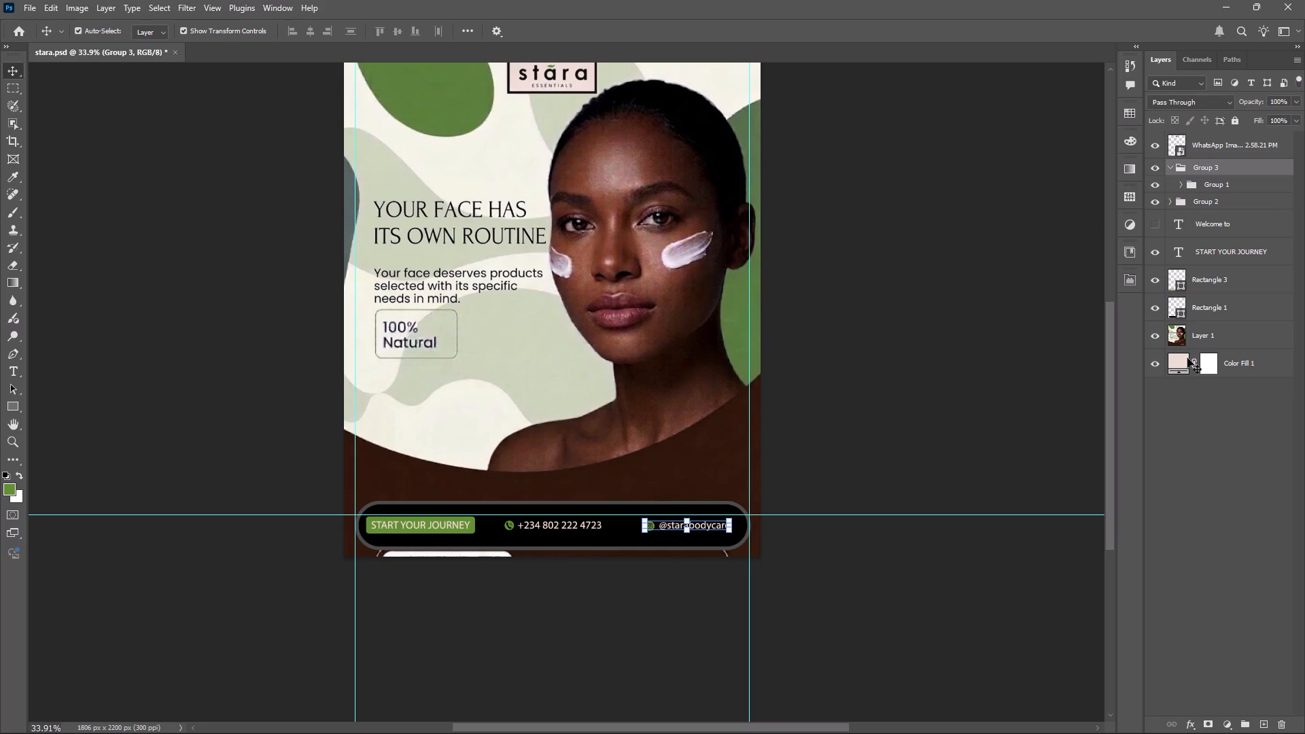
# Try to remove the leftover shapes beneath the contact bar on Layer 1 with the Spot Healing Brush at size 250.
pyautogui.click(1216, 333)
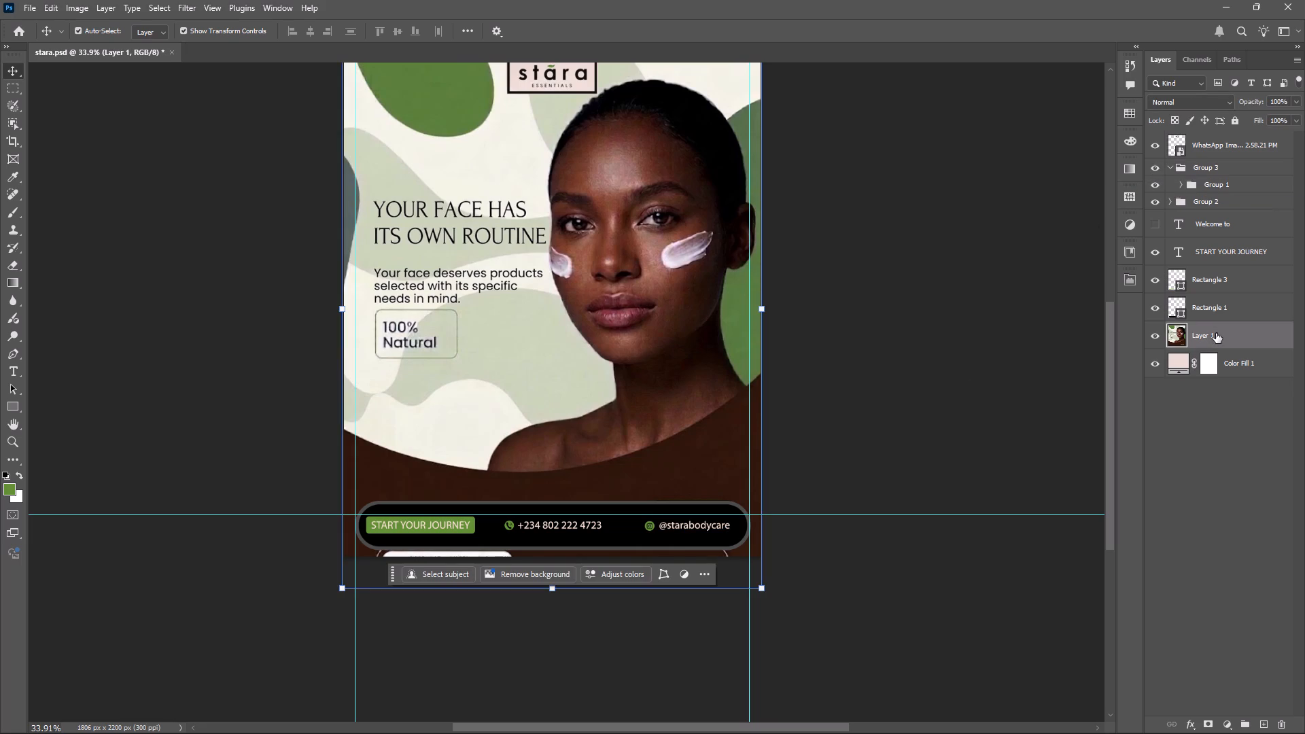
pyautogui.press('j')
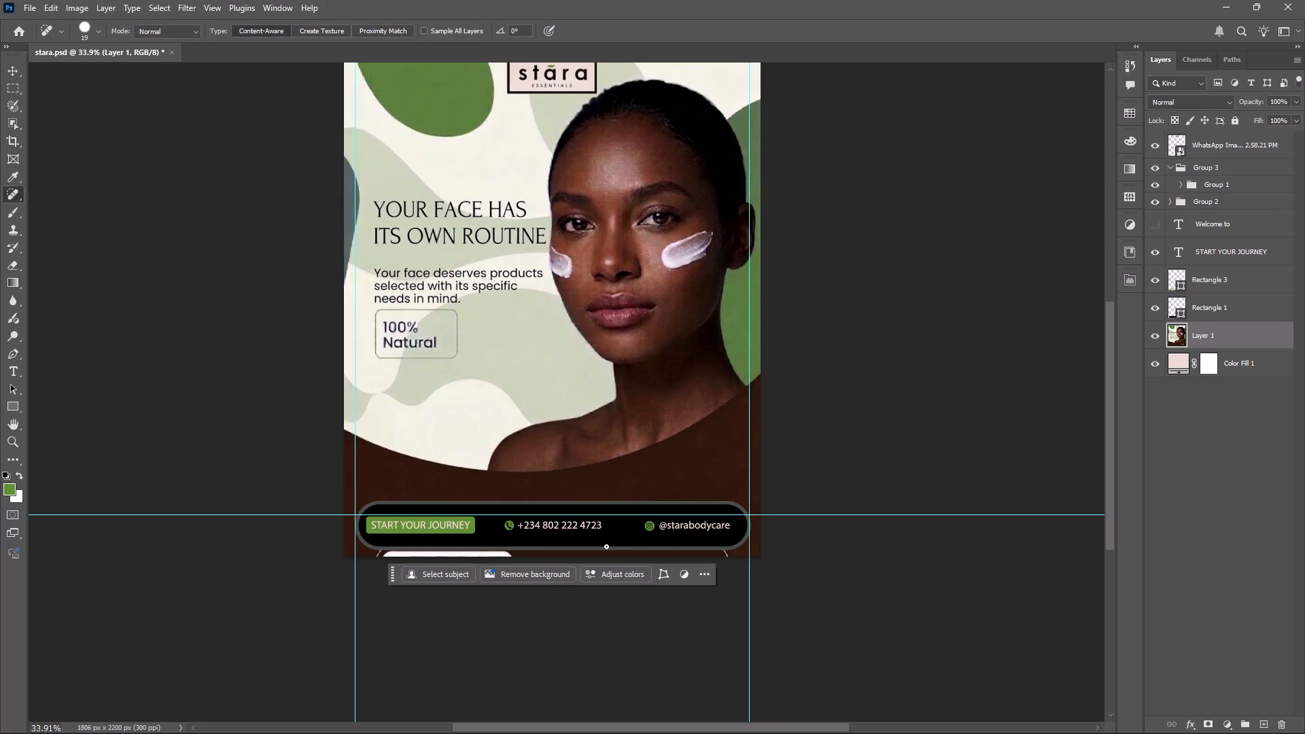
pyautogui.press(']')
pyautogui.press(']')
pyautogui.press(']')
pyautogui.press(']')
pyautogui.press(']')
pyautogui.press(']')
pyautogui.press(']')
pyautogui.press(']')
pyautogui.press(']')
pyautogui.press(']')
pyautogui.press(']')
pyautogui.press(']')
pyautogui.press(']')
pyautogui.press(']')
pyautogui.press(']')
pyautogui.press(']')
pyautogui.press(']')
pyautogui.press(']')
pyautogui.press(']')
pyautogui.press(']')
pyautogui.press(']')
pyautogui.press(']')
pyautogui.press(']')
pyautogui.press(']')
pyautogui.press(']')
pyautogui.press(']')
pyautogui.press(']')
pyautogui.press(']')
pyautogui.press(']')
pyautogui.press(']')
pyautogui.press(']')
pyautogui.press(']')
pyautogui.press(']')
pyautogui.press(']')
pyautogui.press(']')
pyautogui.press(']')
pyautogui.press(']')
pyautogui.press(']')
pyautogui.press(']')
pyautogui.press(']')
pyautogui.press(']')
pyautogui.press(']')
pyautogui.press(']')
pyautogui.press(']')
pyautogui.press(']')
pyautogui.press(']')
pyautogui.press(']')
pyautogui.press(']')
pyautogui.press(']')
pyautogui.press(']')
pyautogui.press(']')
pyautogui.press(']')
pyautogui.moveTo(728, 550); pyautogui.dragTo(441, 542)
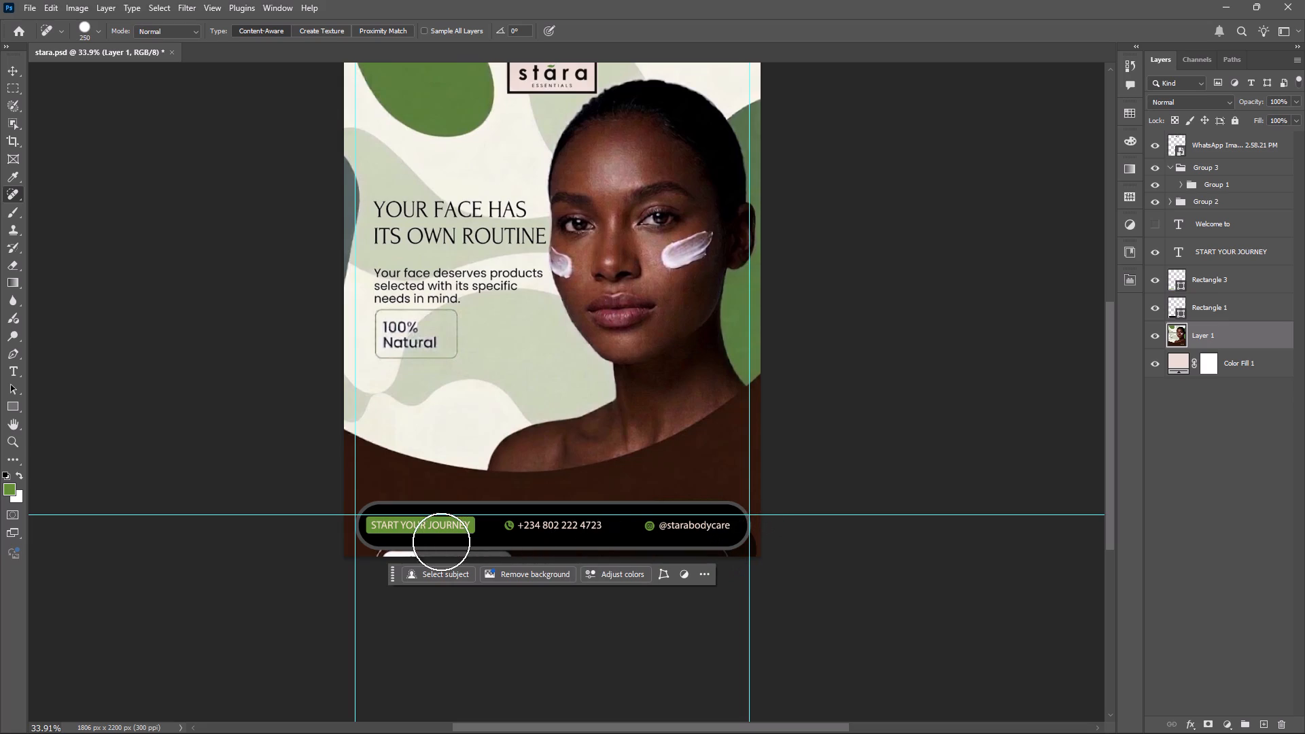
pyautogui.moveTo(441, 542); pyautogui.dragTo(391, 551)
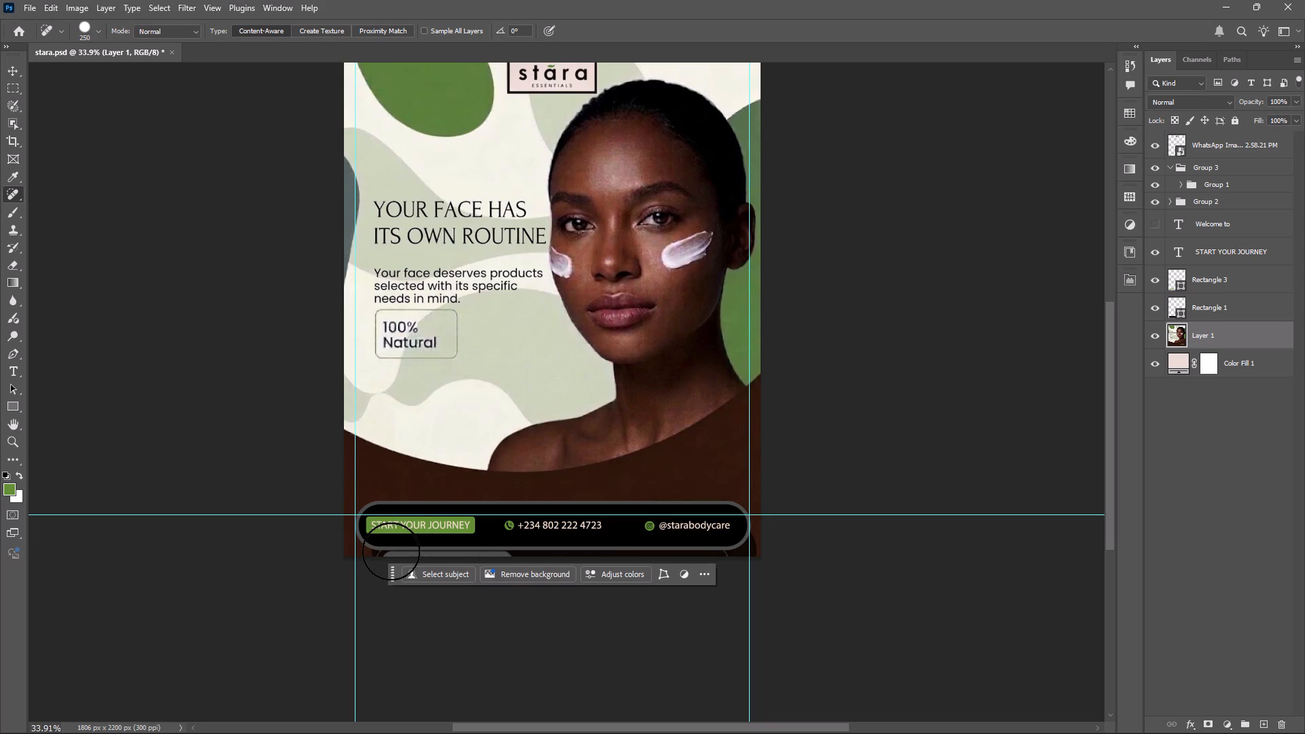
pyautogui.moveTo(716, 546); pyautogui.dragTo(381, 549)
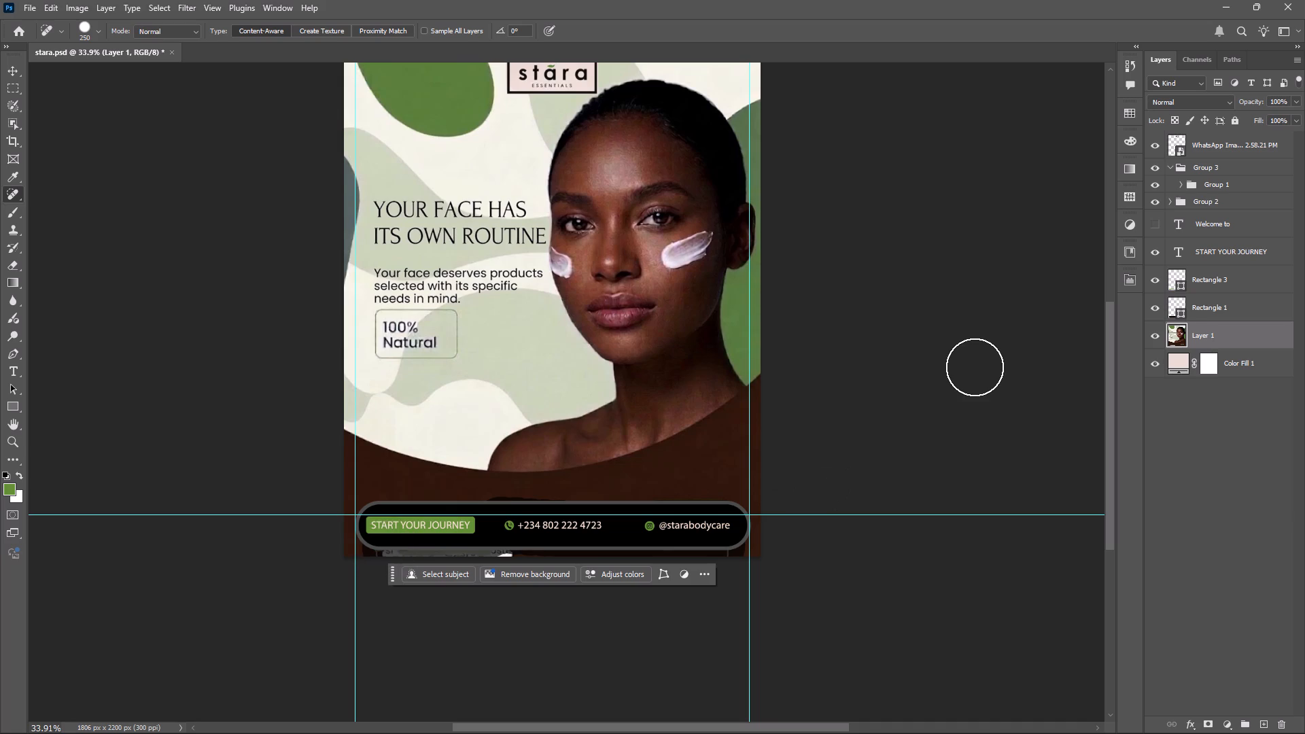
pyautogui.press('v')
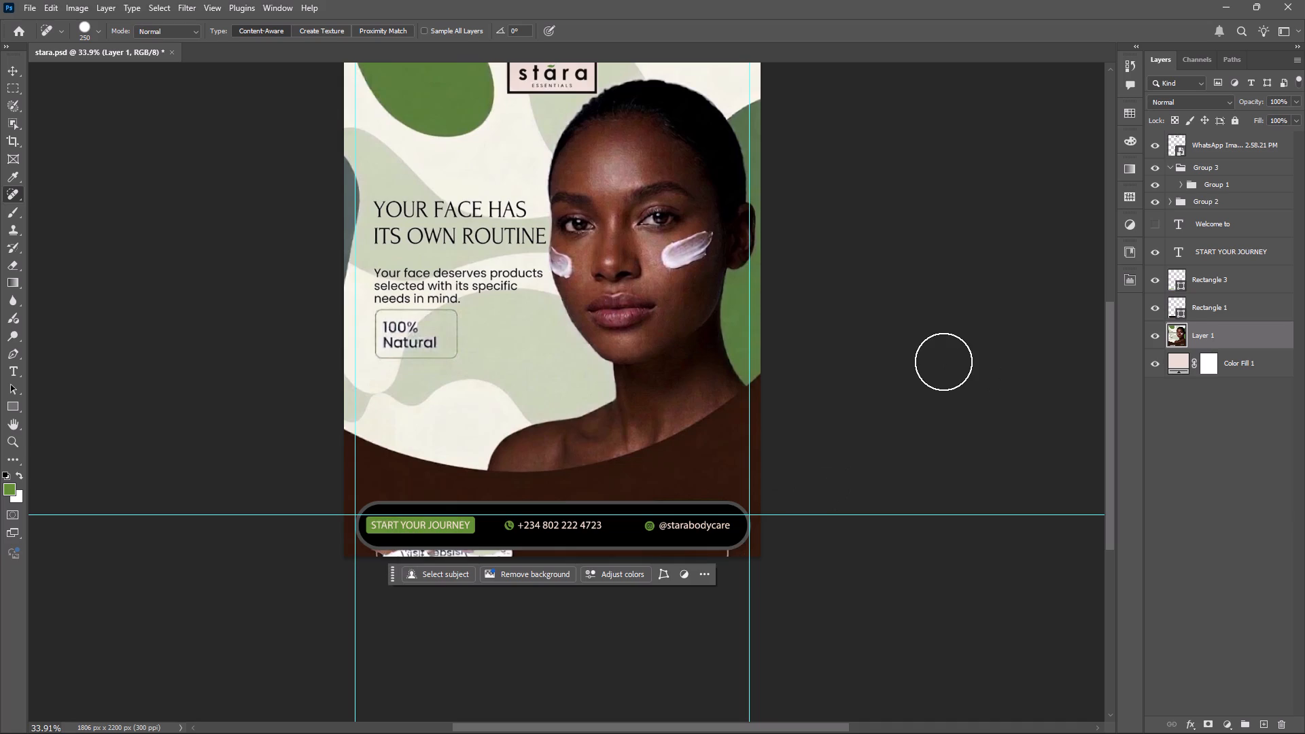
# Change the Color Fill 1 layer to dark brown #31160b, sampled from the ad's lower curve.
pyautogui.click(1170, 366)
pyautogui.doubleClick(1172, 365)
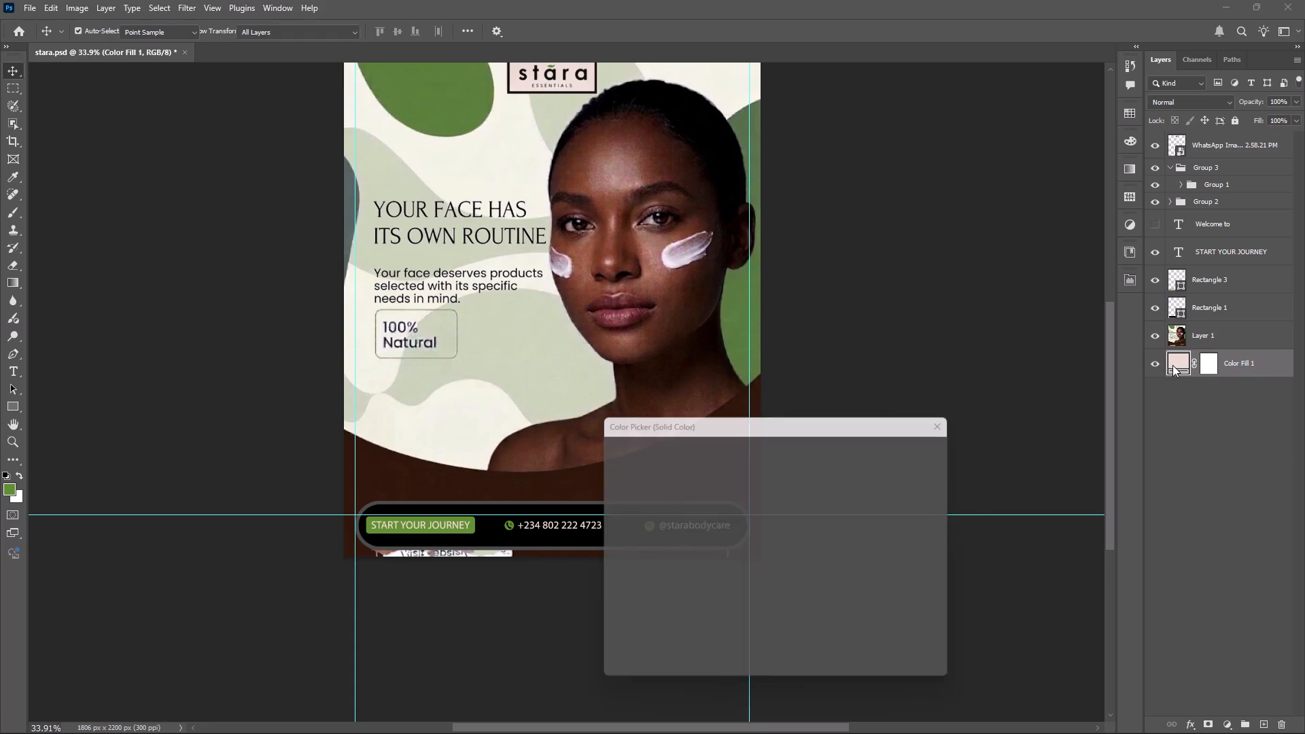
pyautogui.click(465, 488)
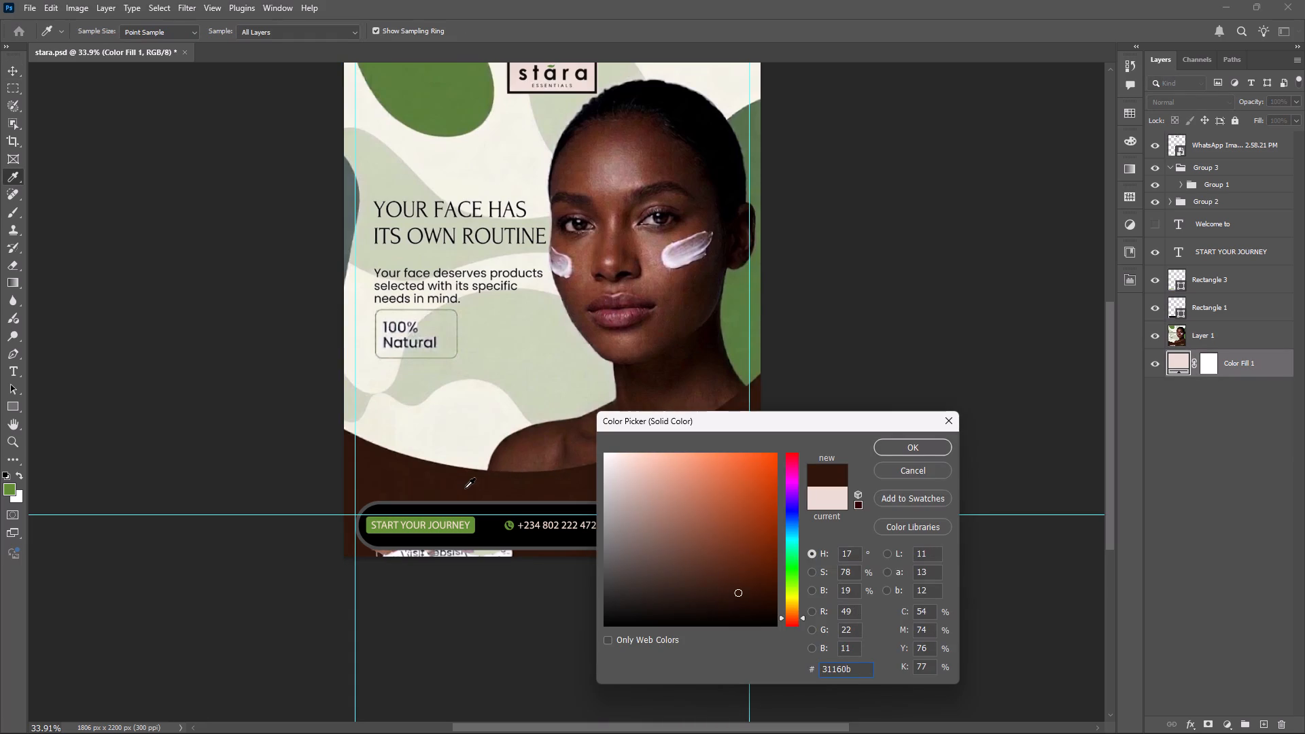
pyautogui.click(892, 446)
pyautogui.click(920, 447)
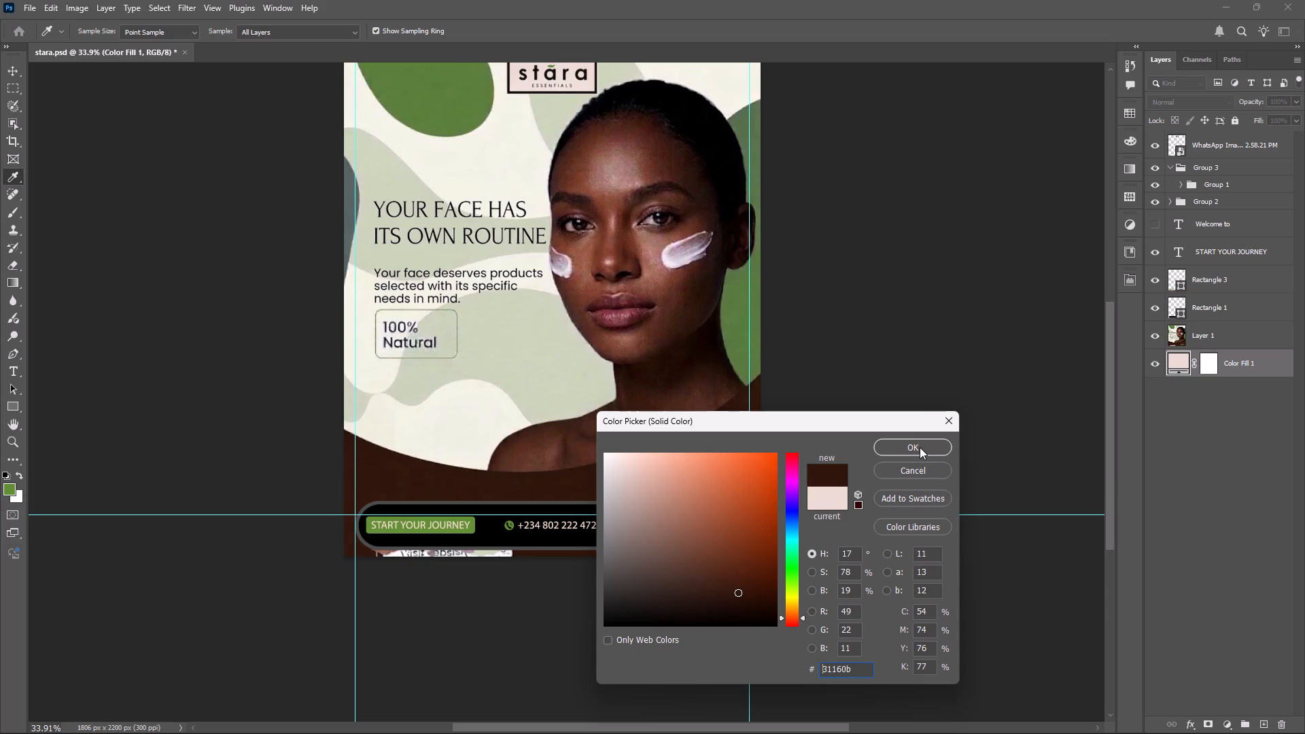
pyautogui.click(920, 447)
# Erase the leftover shapes along Layer 1's bottom edge, beneath the contact bar, with a size 250 Eraser, and deselect the layer.
pyautogui.scroll(2, 1041, 338)
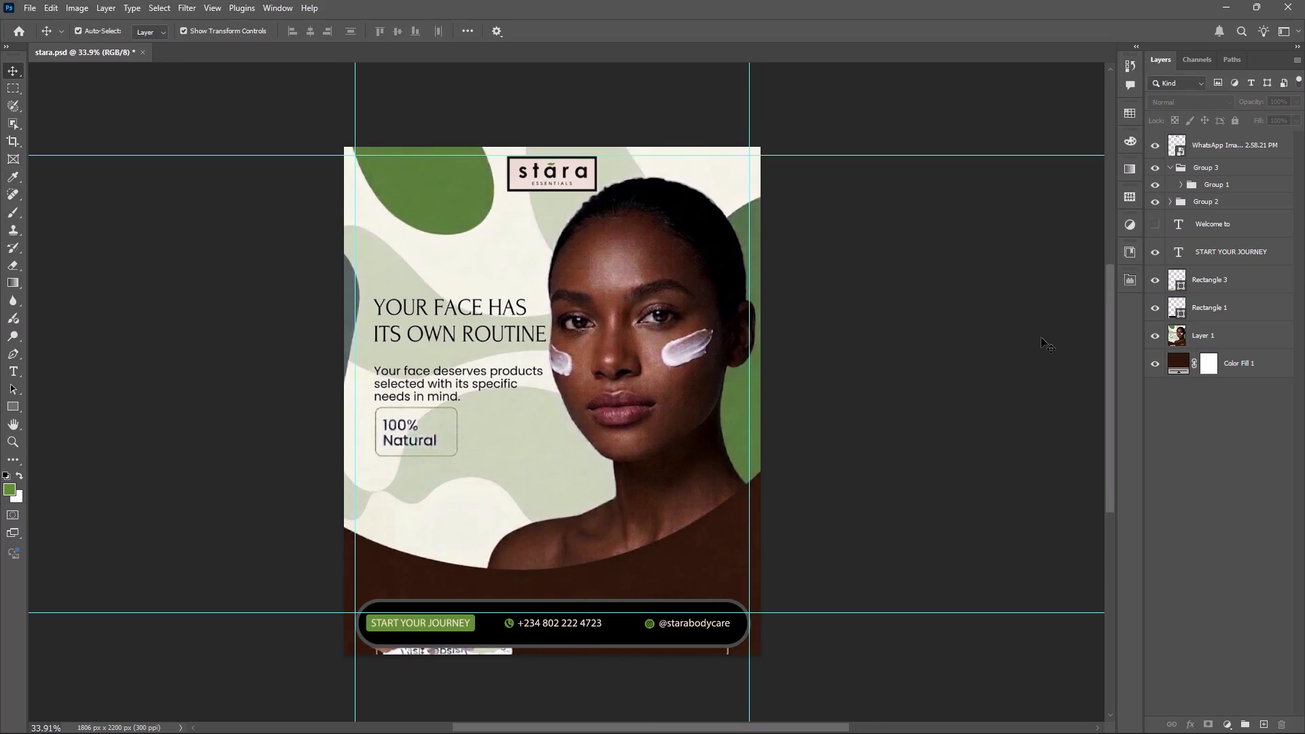
pyautogui.scroll(-1, 1041, 338)
pyautogui.click(1217, 334)
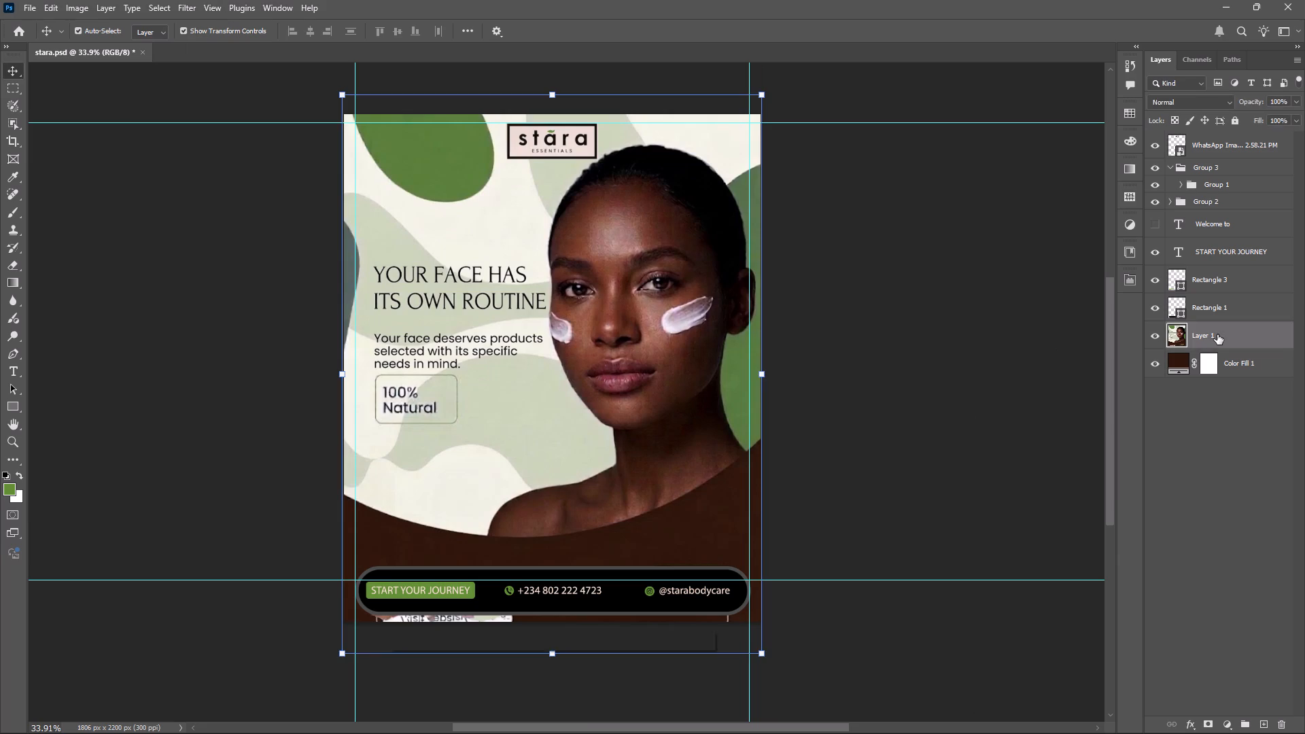
pyautogui.press('e')
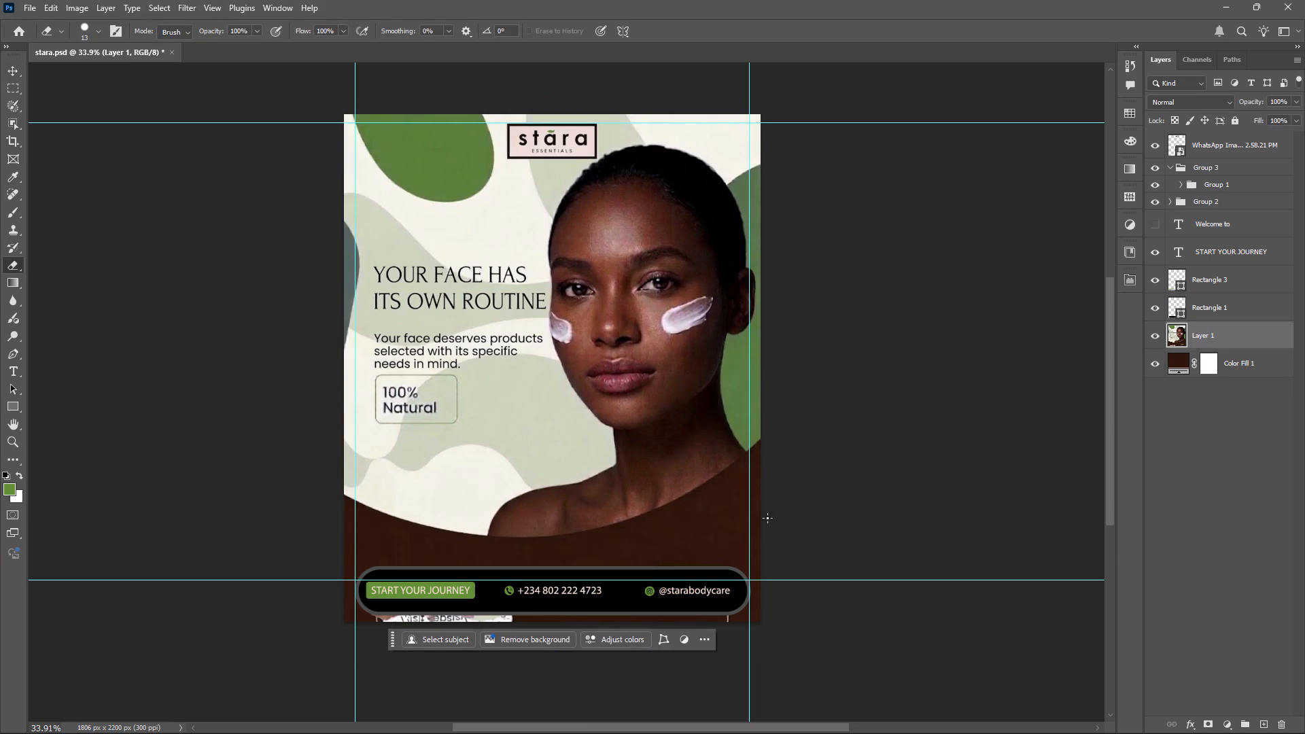
pyautogui.press(']')
pyautogui.press(']')
pyautogui.press(']')
pyautogui.press(']')
pyautogui.press(']')
pyautogui.press(']')
pyautogui.press(']')
pyautogui.press(']')
pyautogui.press(']')
pyautogui.press(']')
pyautogui.press(']')
pyautogui.press(']')
pyautogui.press(']')
pyautogui.press(']')
pyautogui.press(']')
pyautogui.press(']')
pyautogui.press(']')
pyautogui.press(']')
pyautogui.press(']')
pyautogui.press(']')
pyautogui.press(']')
pyautogui.press(']')
pyautogui.press(']')
pyautogui.press(']')
pyautogui.press(']')
pyautogui.press(']')
pyautogui.press(']')
pyautogui.write(']]')
pyautogui.press(']')
pyautogui.press(']')
pyautogui.press(']')
pyautogui.press(']')
pyautogui.press(']')
pyautogui.press(']')
pyautogui.press(']')
pyautogui.press(']')
pyautogui.moveTo(729, 615); pyautogui.dragTo(484, 631)
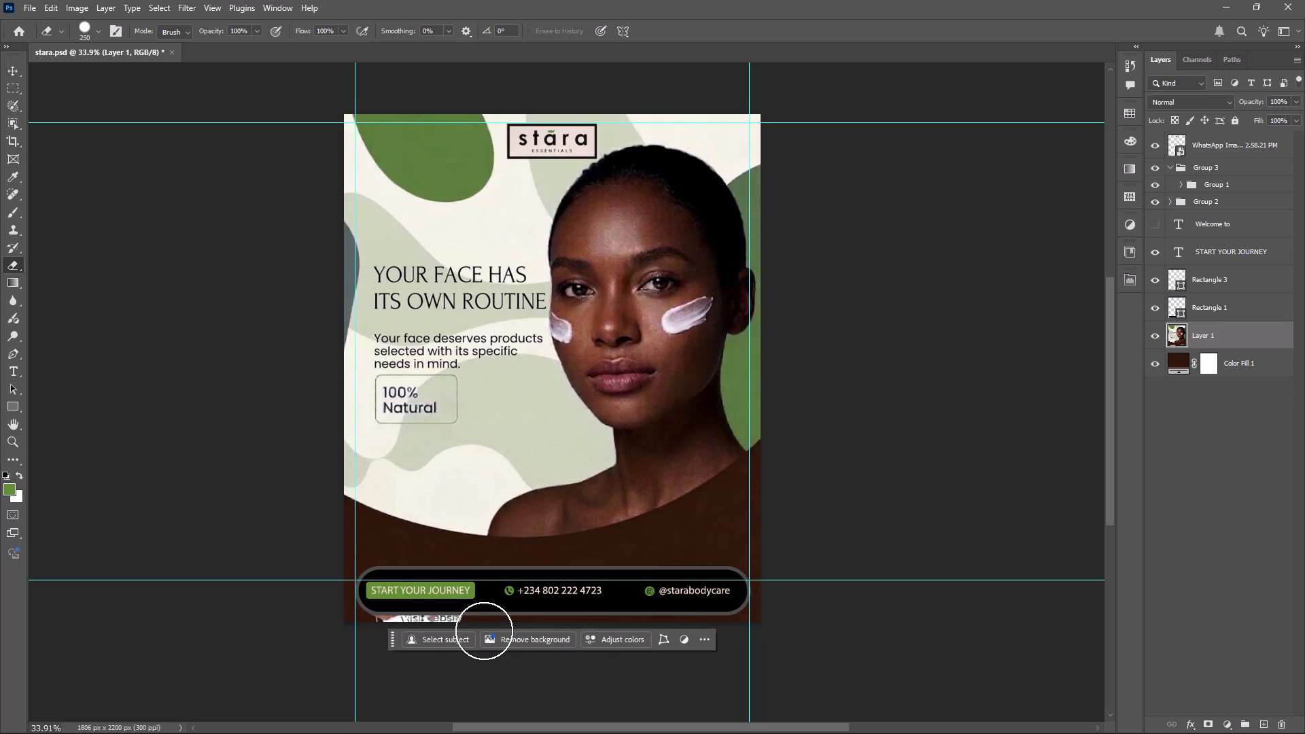
pyautogui.moveTo(484, 631); pyautogui.dragTo(266, 606)
pyautogui.press('v')
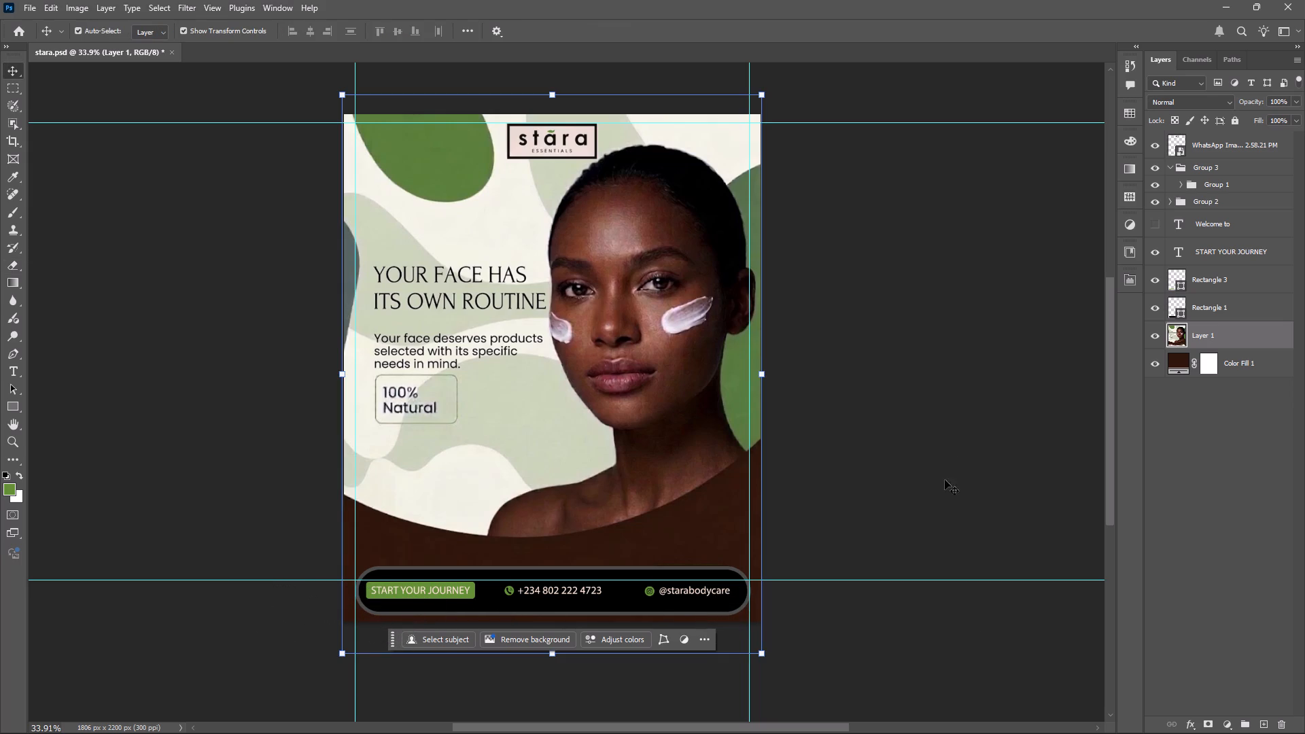
pyautogui.click(943, 438)
# Save the flyer document stara.psd.
pyautogui.scroll(1, 943, 438)
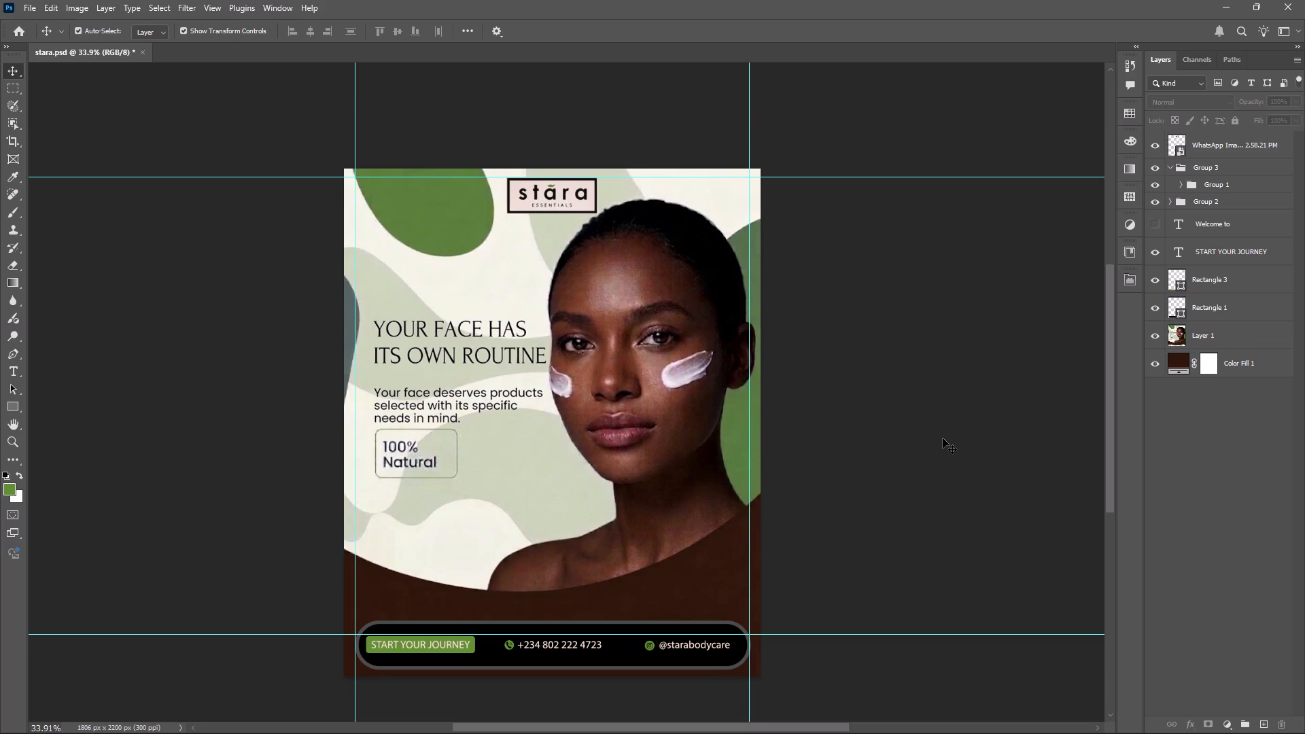
pyautogui.scroll(-1, 943, 438)
pyautogui.hotkey('ctrl', 's')
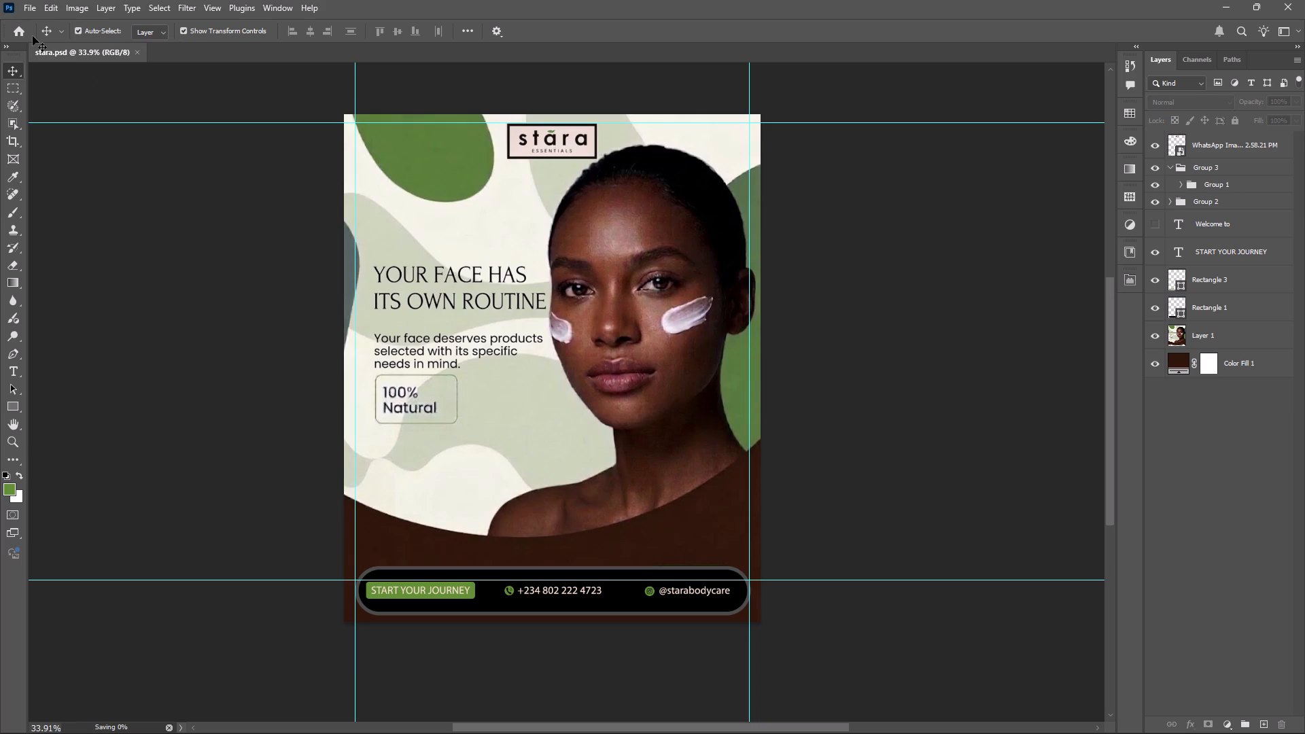
# Export the flyer as a PNG named stara in the WORK folder, replacing the existing file.
pyautogui.click(26, 10)
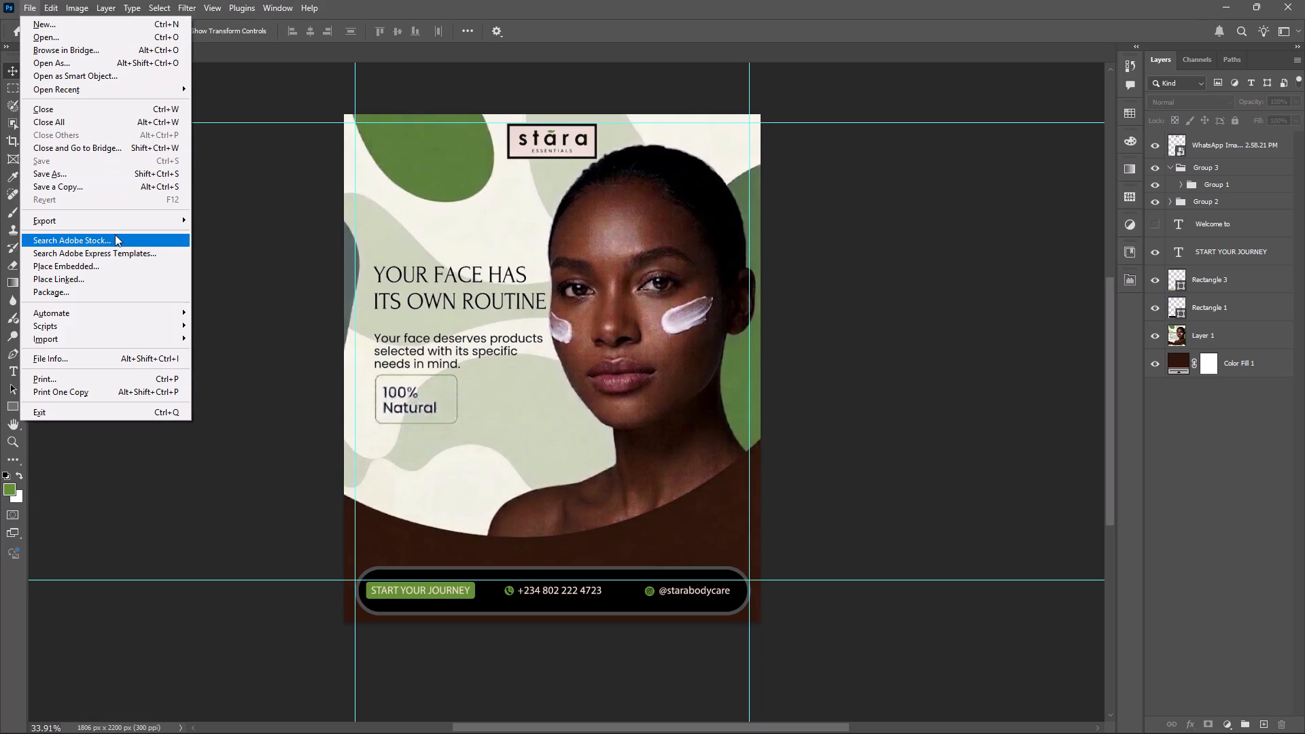
pyautogui.click(218, 217)
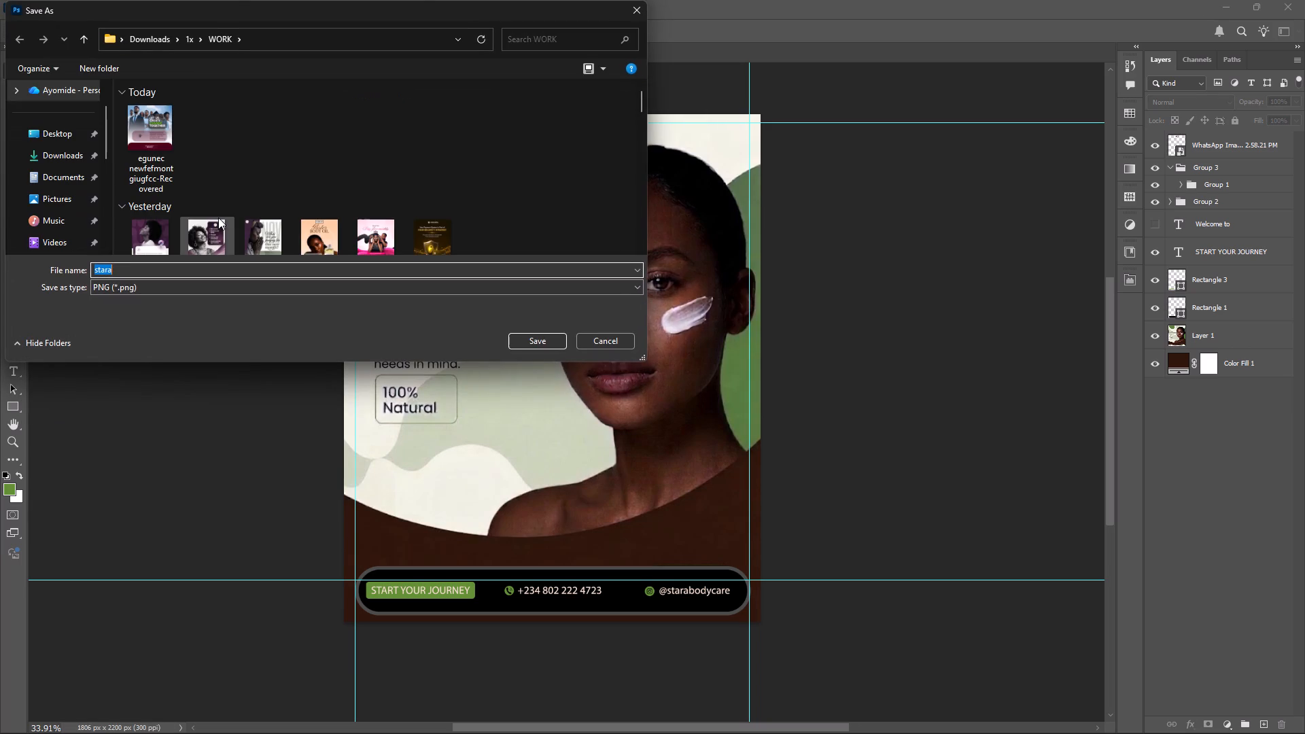
pyautogui.press('Return')
pyautogui.press('Left')
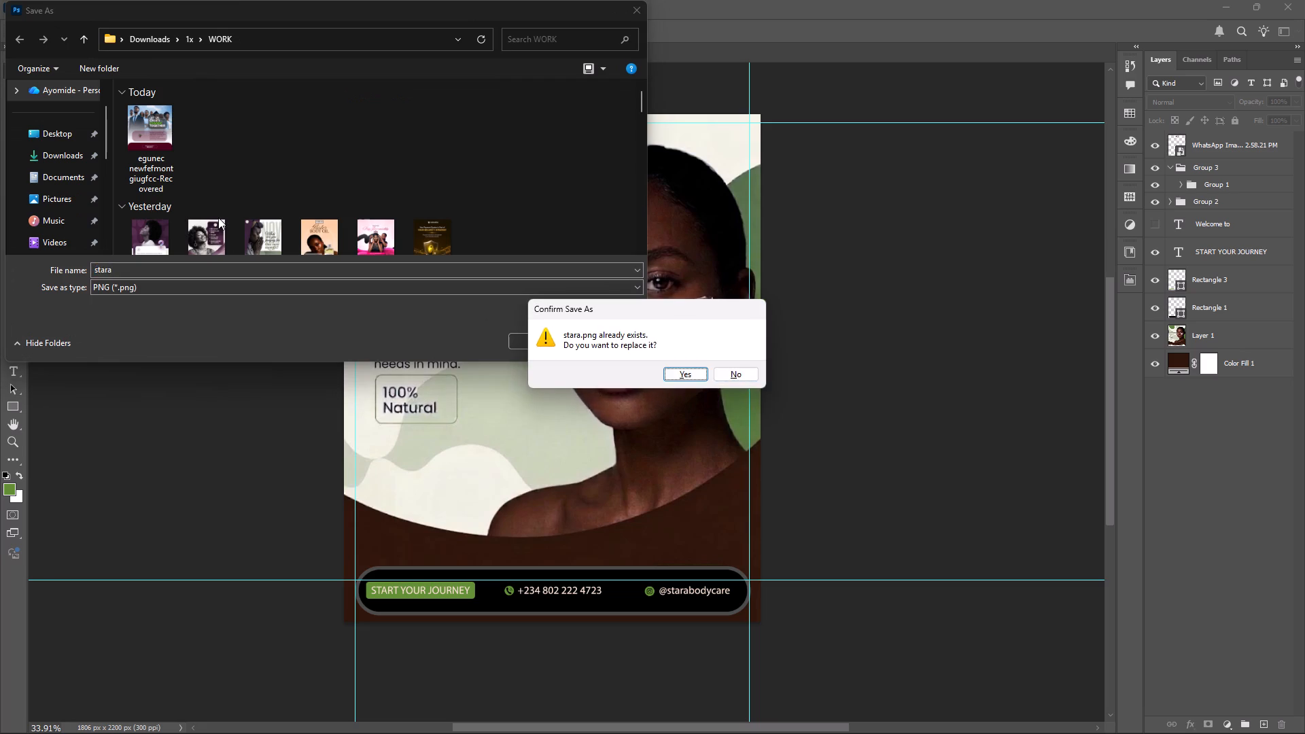
pyautogui.press('Return')
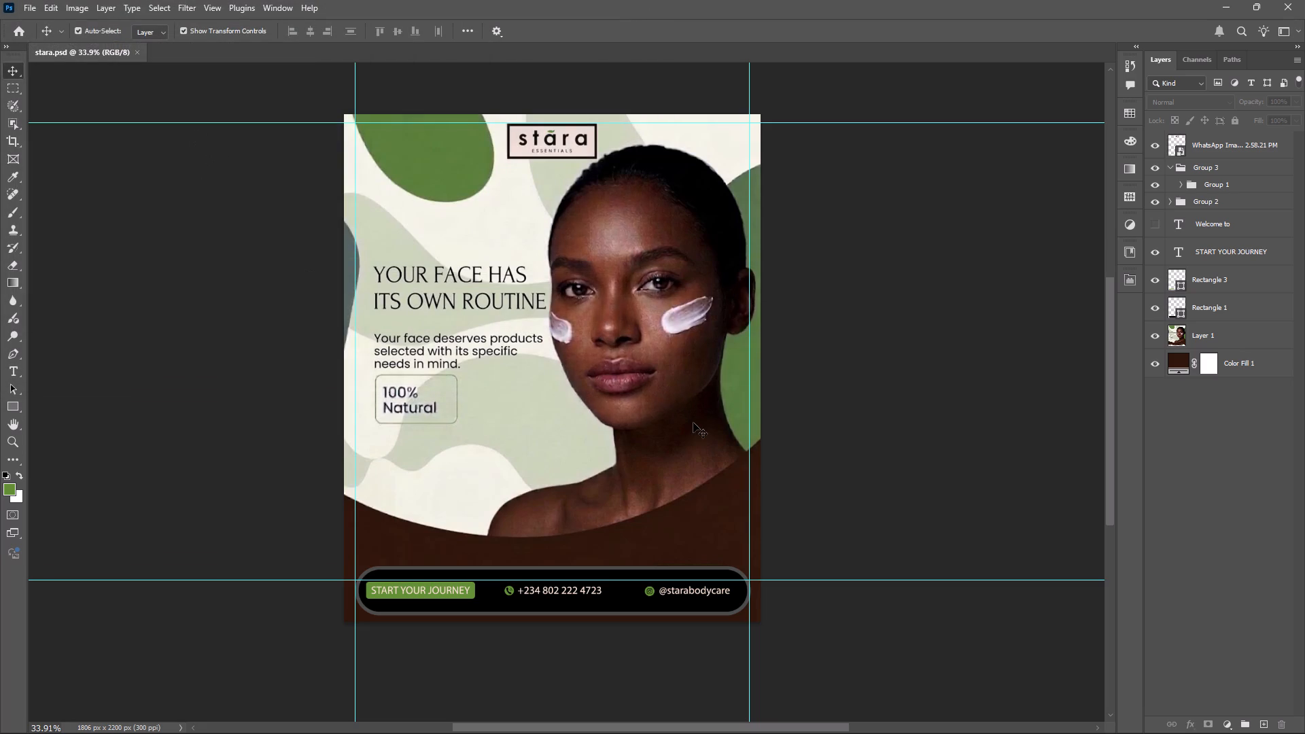
# Switch to WPS Office, open the recent document Simwal_hairs NOVEMBER CONTENT, and review its entries around Wednesday, November 4.
pyautogui.hotkey('alt', 'Tab')
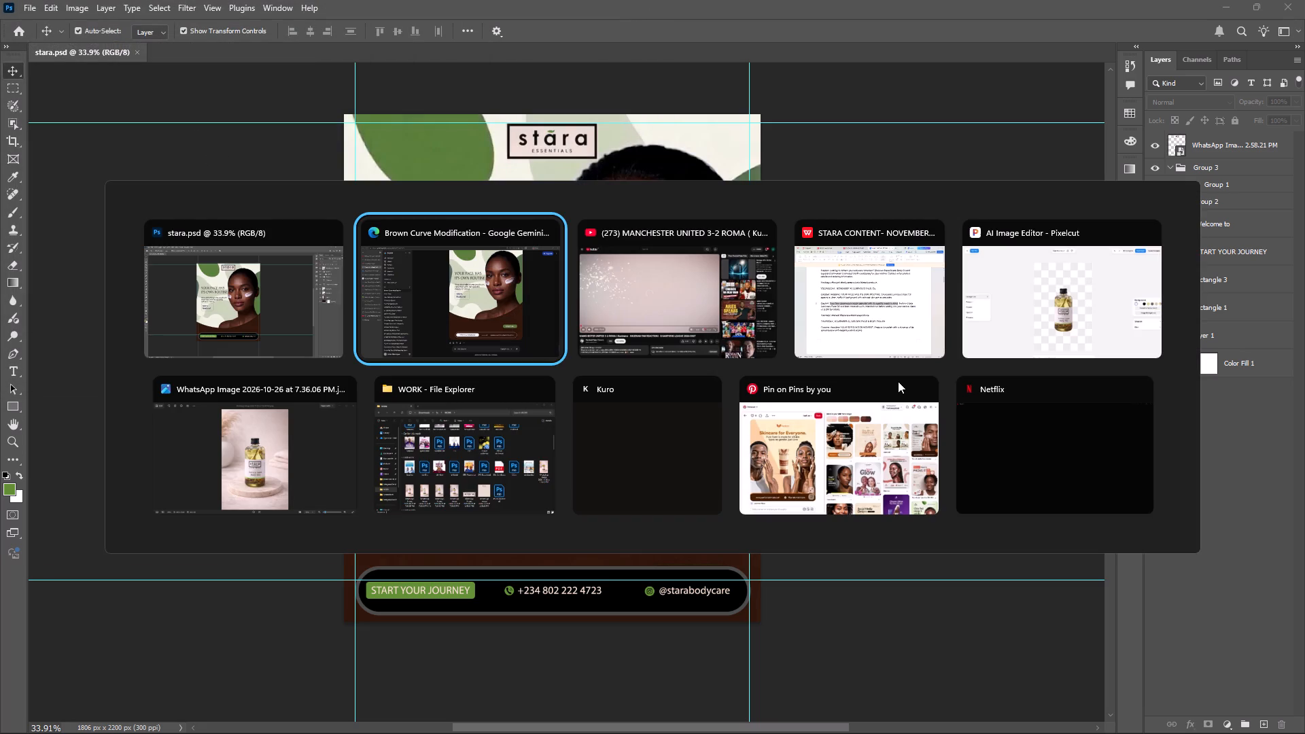
pyautogui.hotkey('alt', 'Tab')
pyautogui.hotkey('alt', 'Tab')
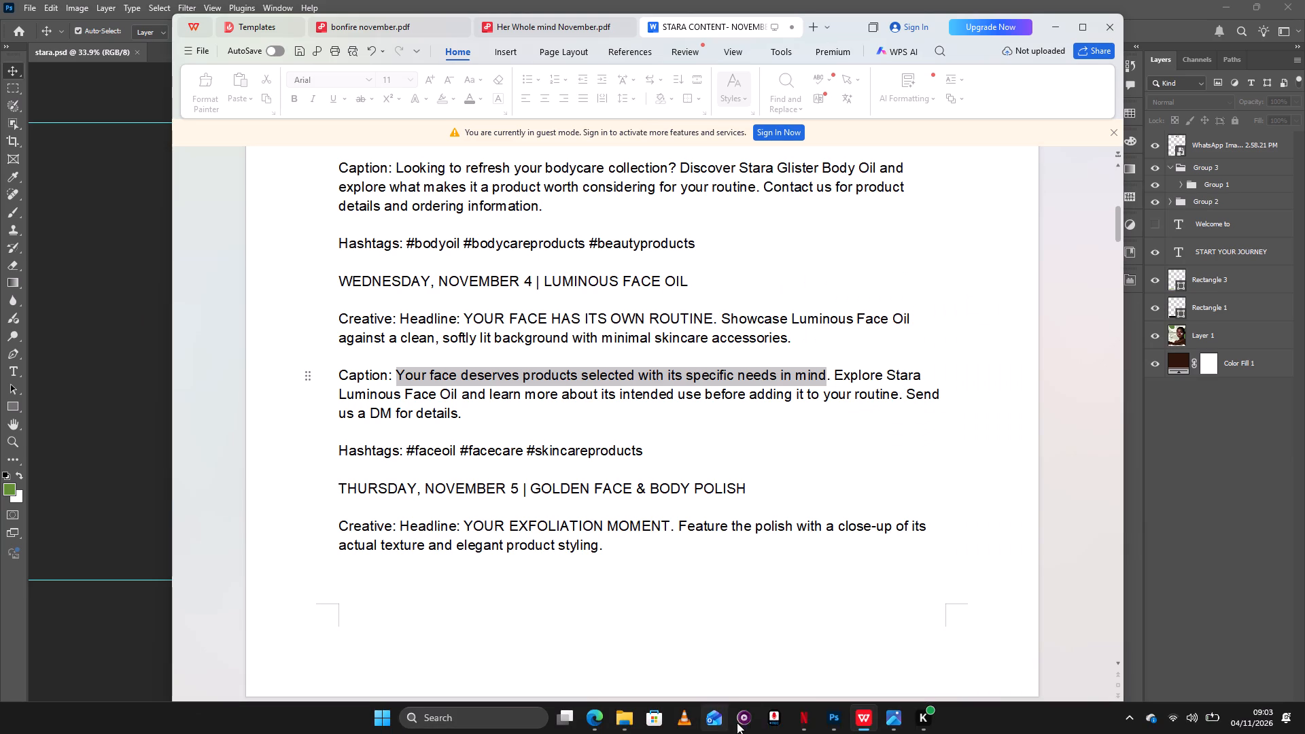
pyautogui.rightClick(865, 715)
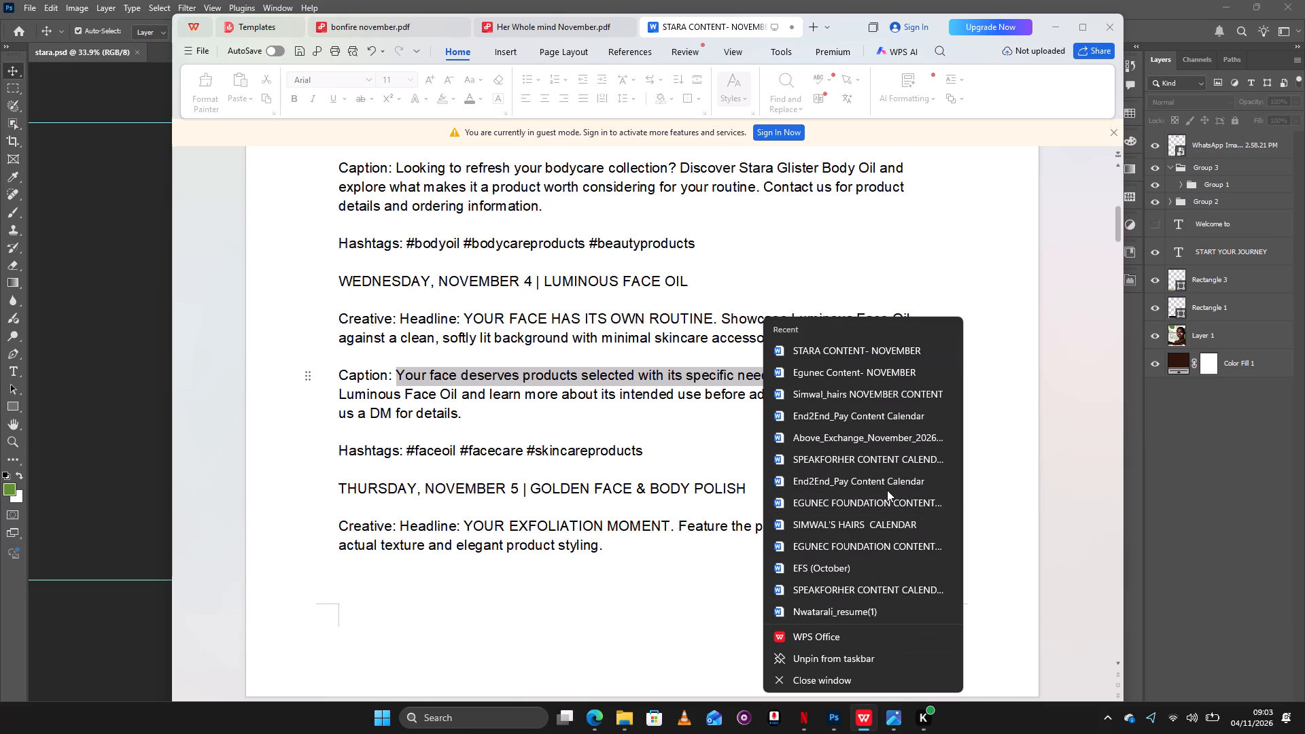
pyautogui.click(841, 389)
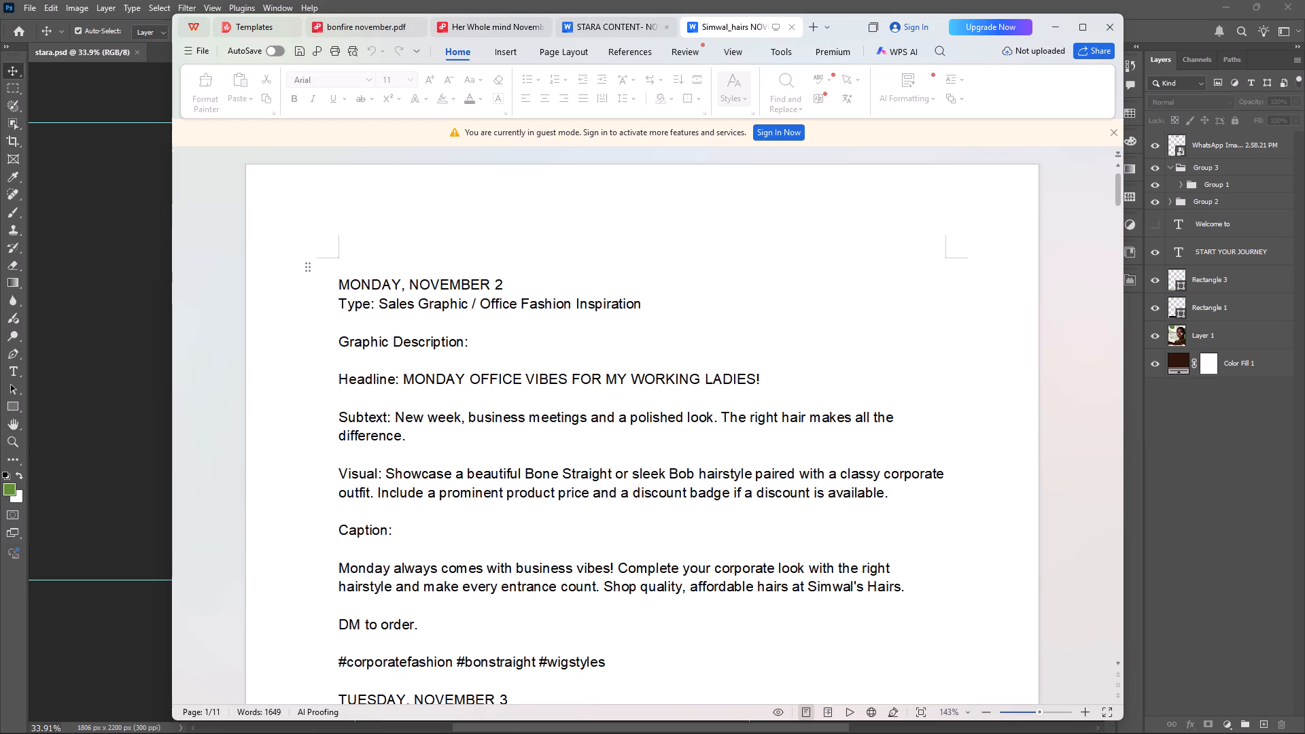
pyautogui.scroll(-2, 576, 514)
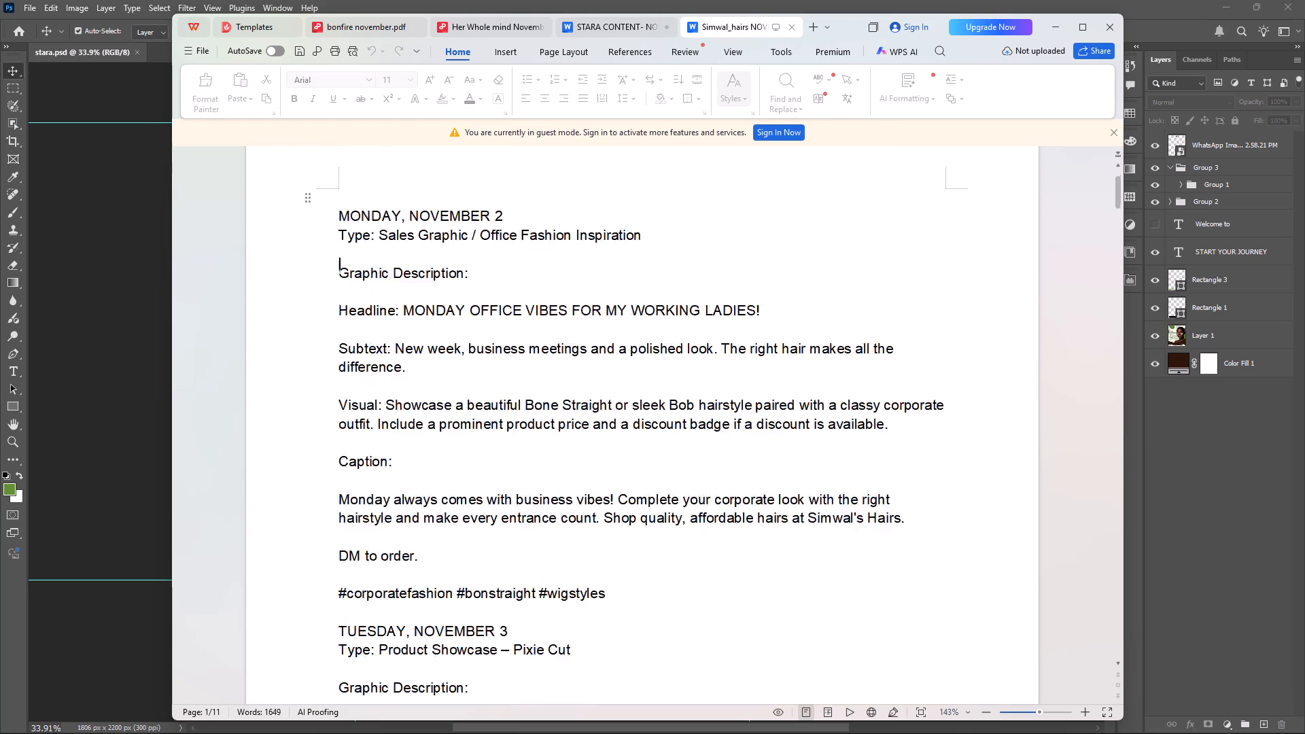
pyautogui.scroll(-9, 576, 514)
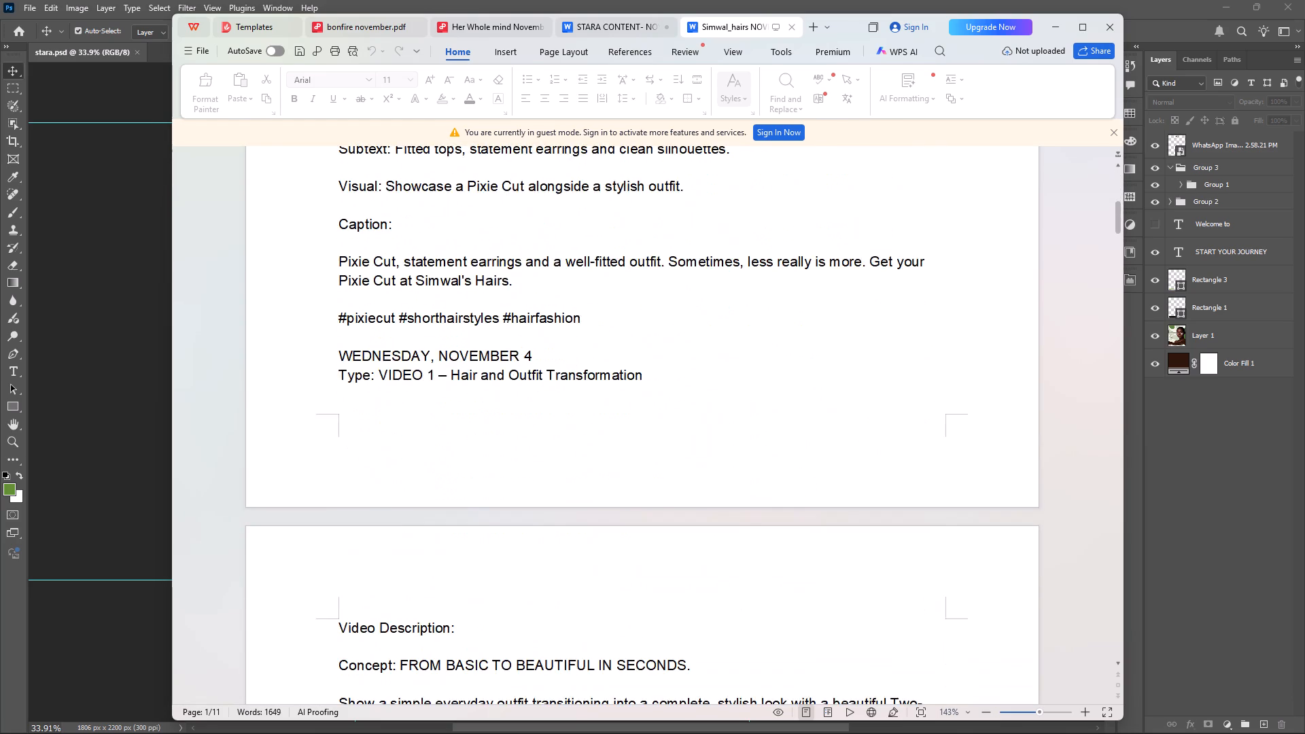
pyautogui.scroll(-5, 576, 514)
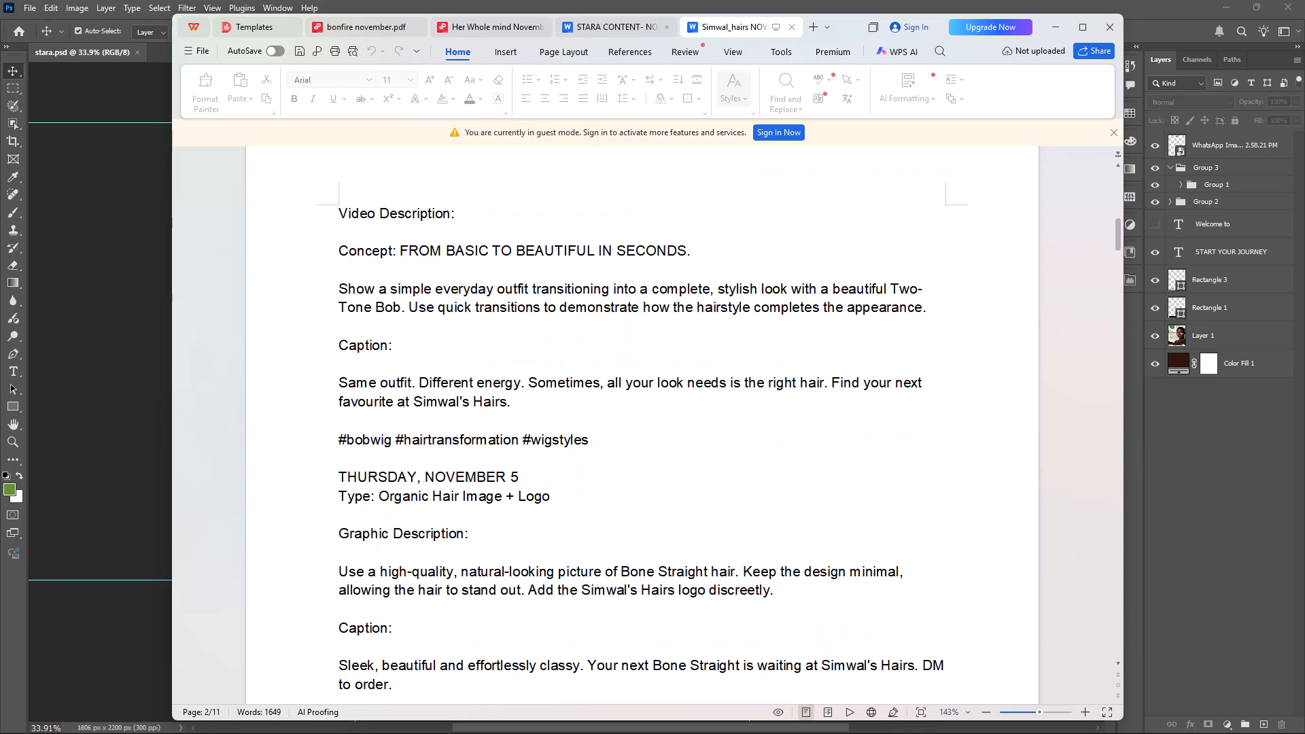
pyautogui.scroll(-2, 576, 514)
pyautogui.scroll(3, 576, 514)
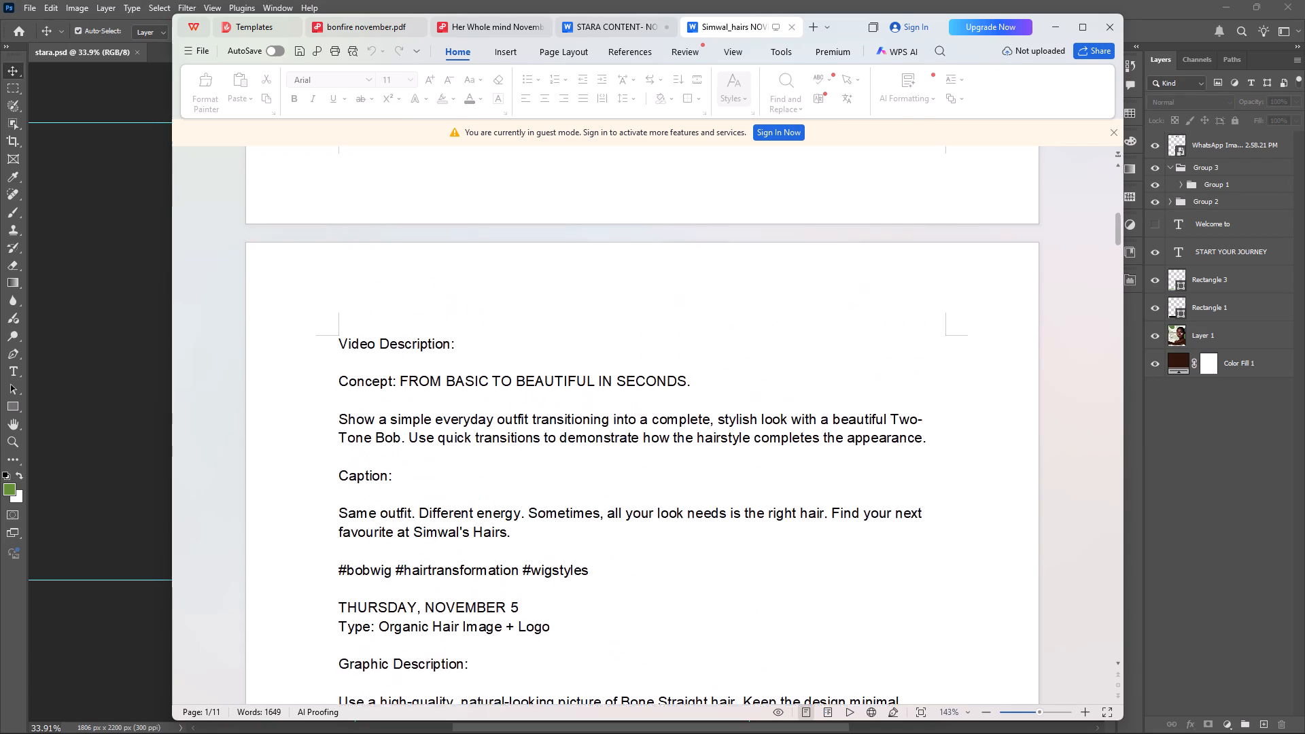
pyautogui.scroll(3, 576, 514)
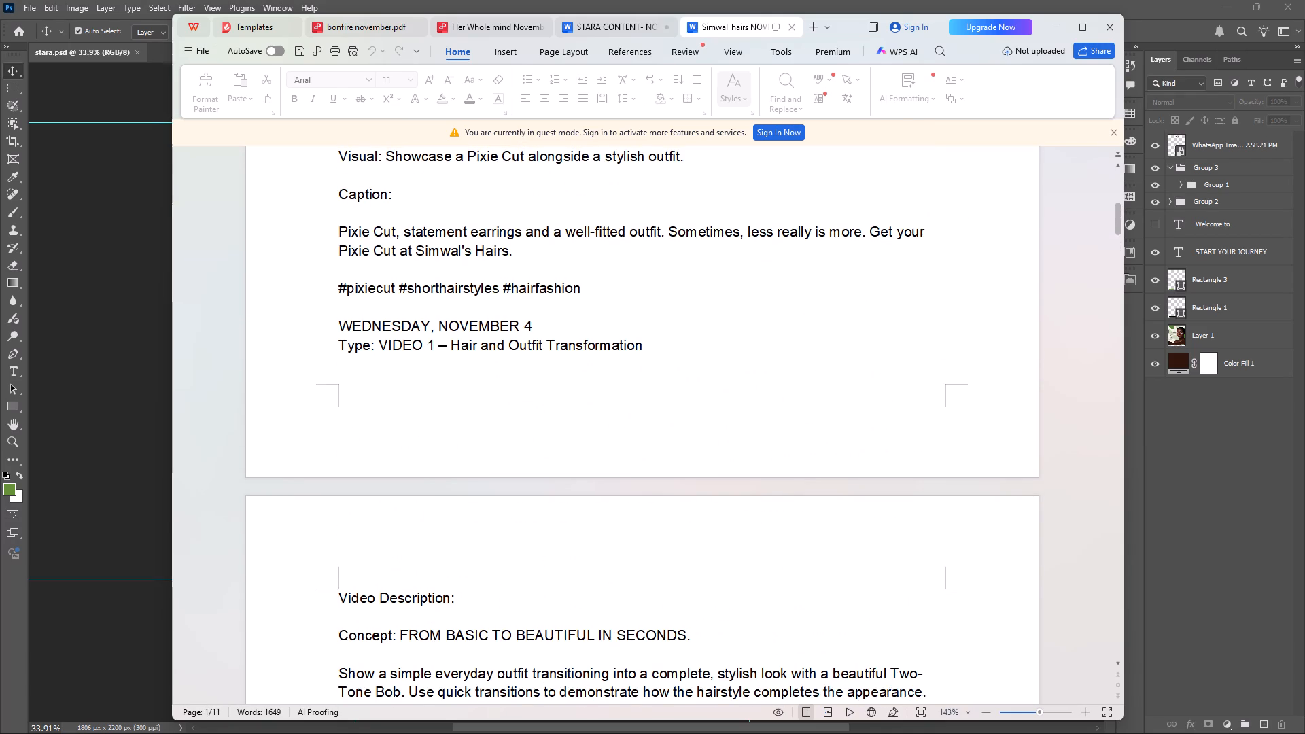
# Close the WPS Office window together with all its open documents.
pyautogui.click(1107, 29)
pyautogui.click(668, 391)
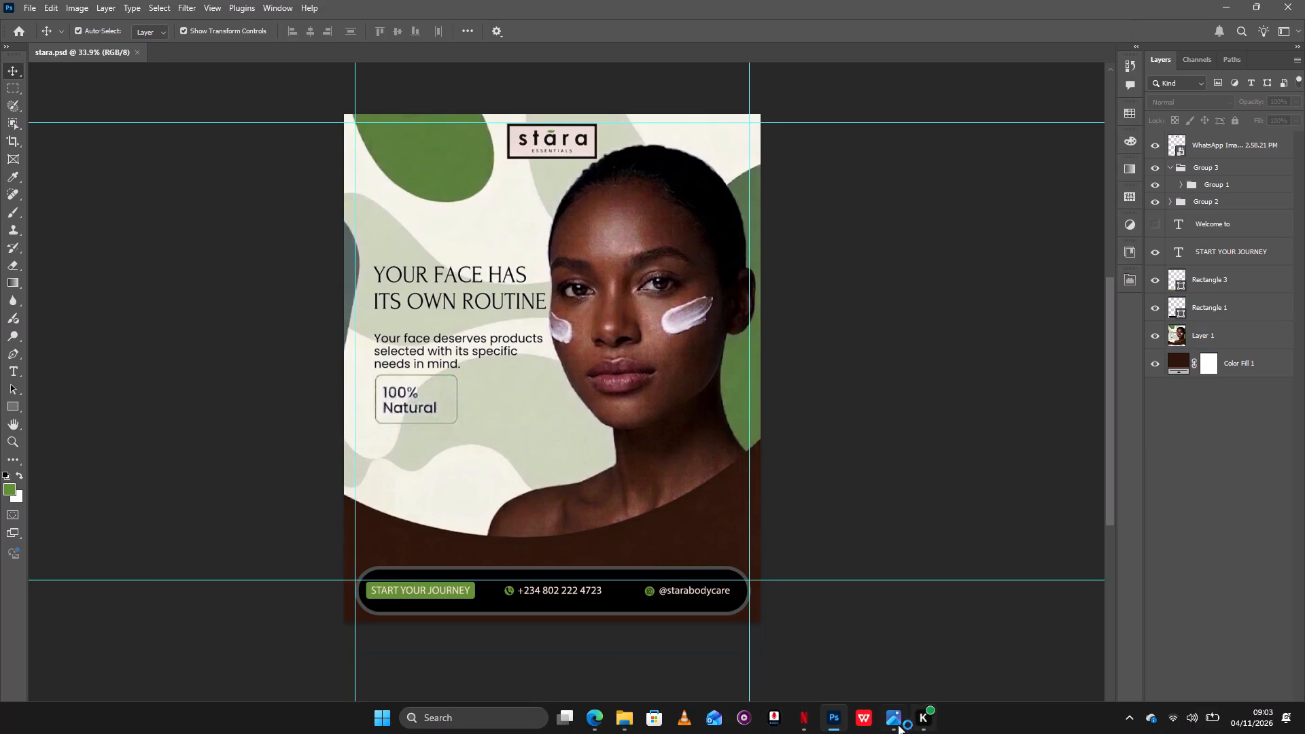
# Relaunch WPS Office, dismiss its welcome dialog, and open the End2End_Pay Content Calendar listed under Yesterday in the recent files.
pyautogui.rightClick(867, 724)
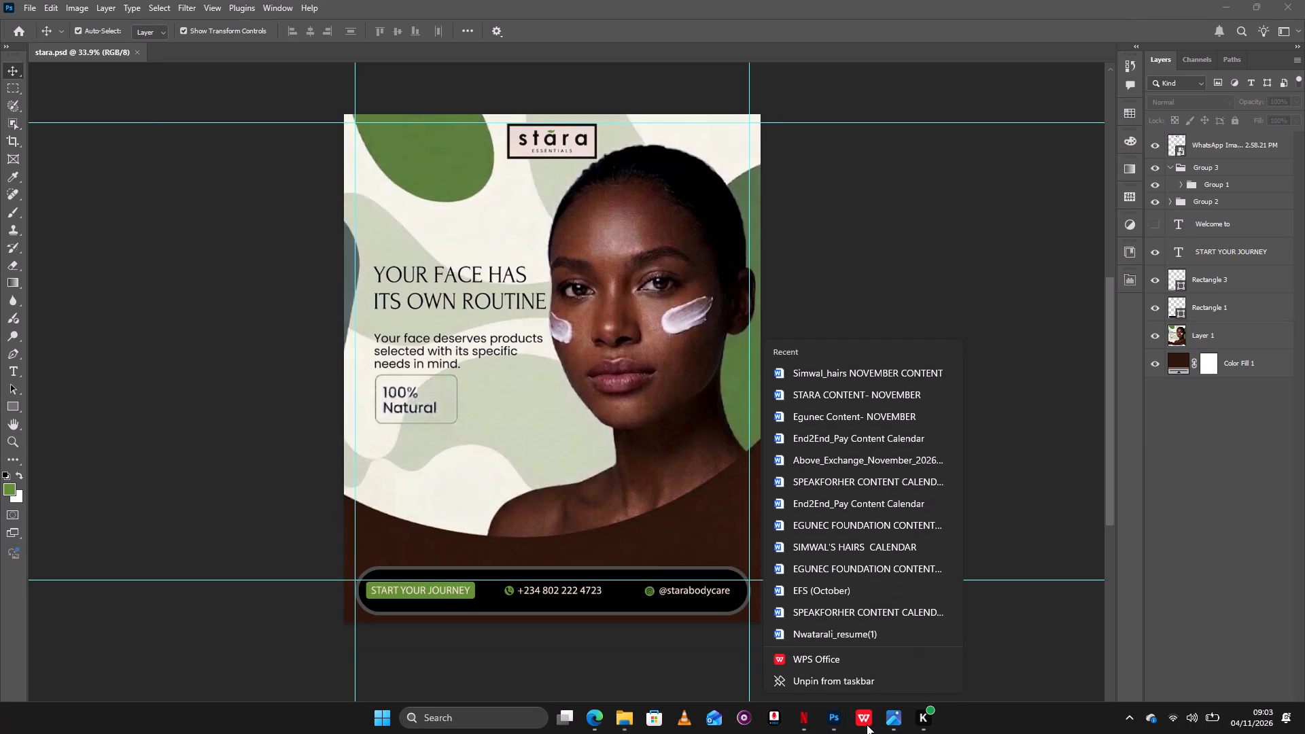
pyautogui.click(867, 724)
pyautogui.rightClick(867, 724)
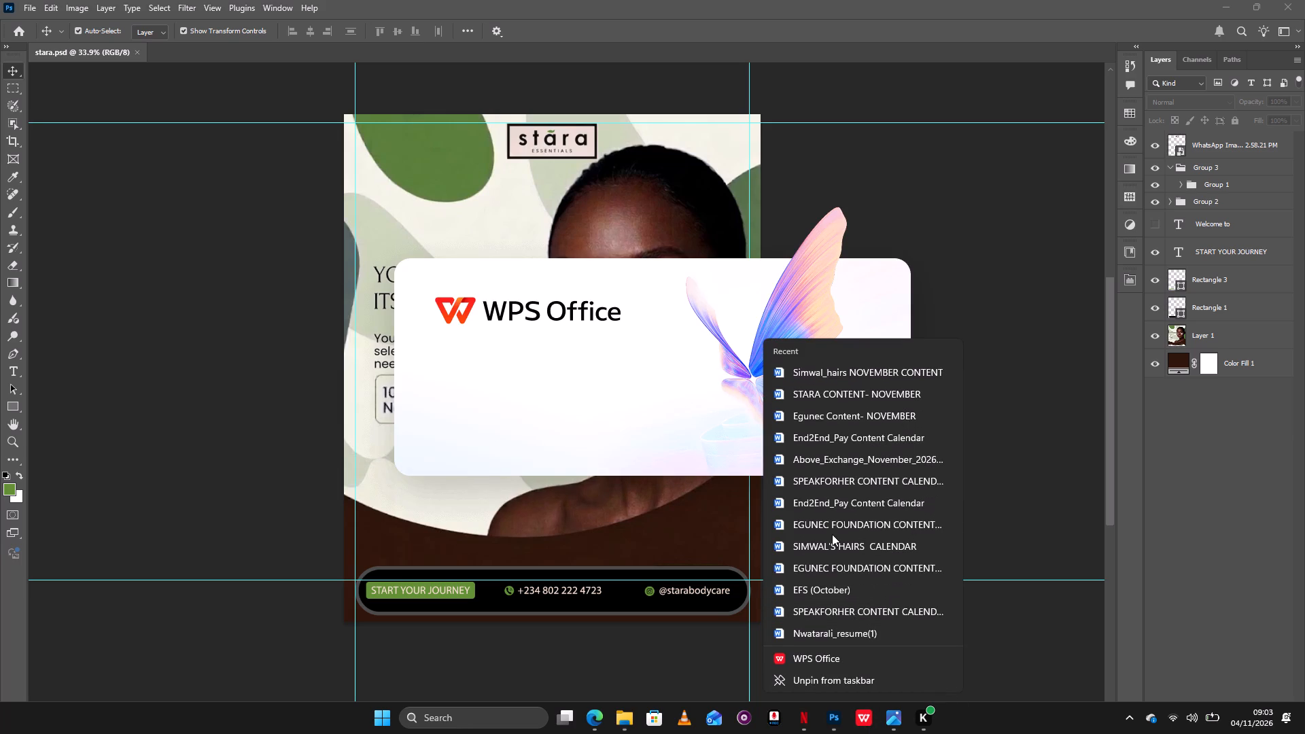
pyautogui.click(834, 458)
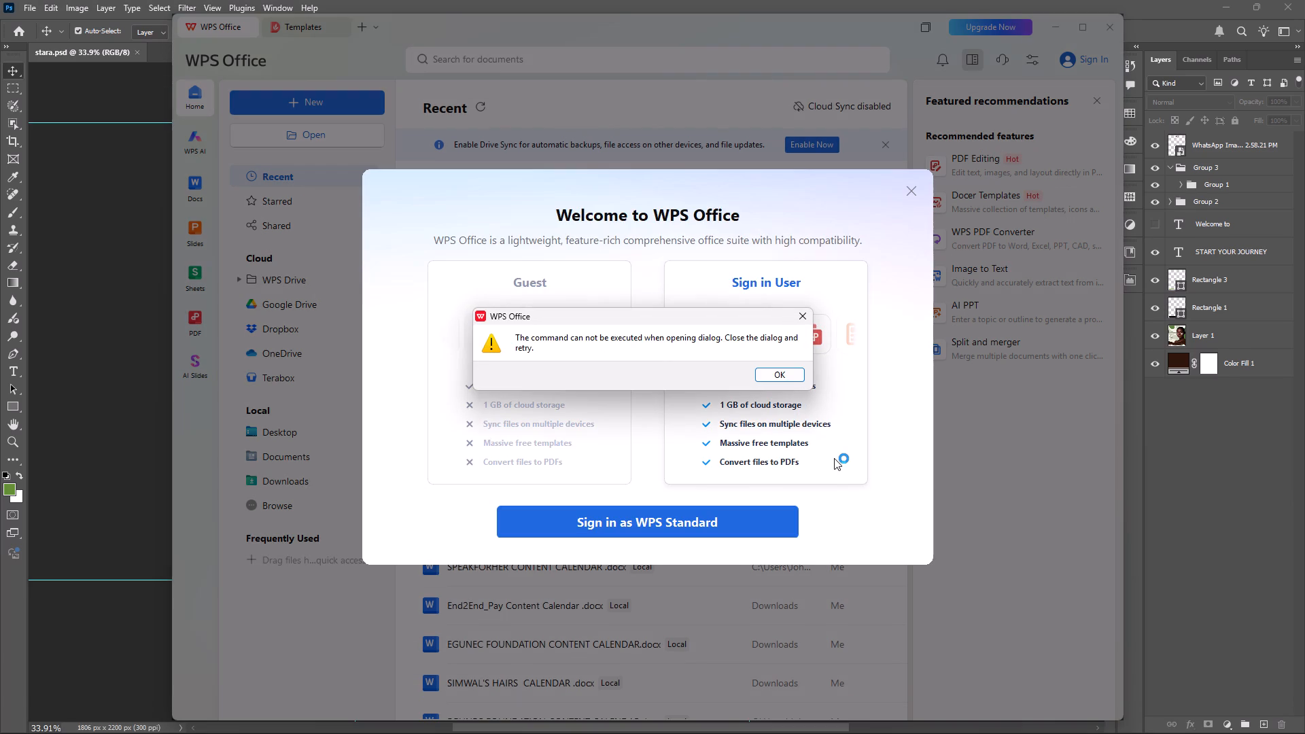
pyautogui.click(778, 380)
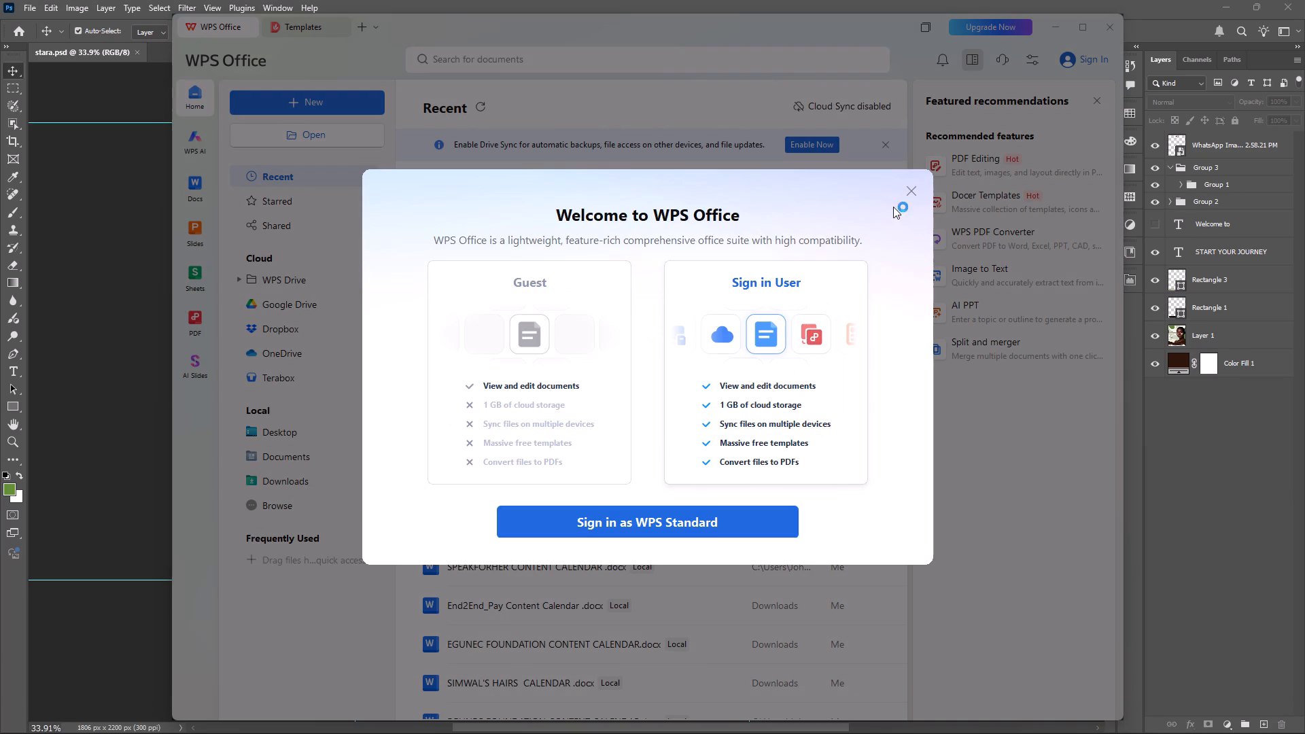
pyautogui.click(910, 191)
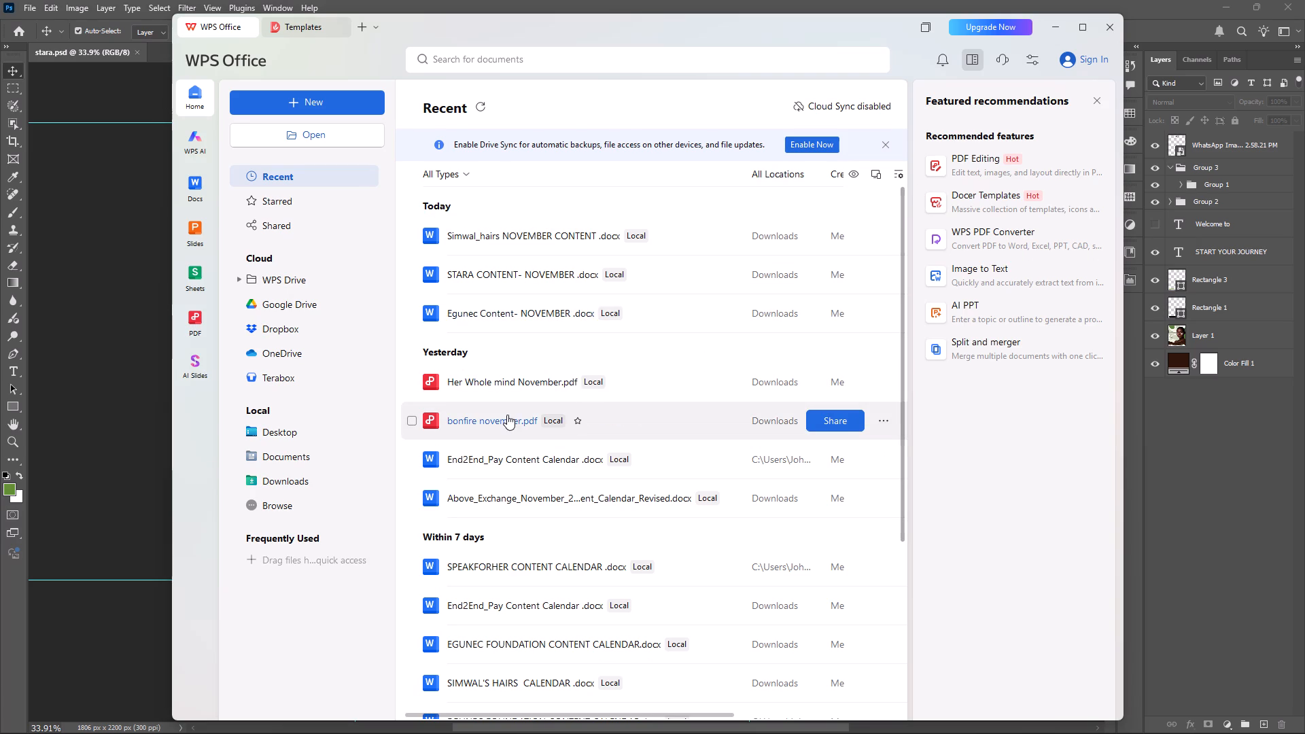
pyautogui.click(515, 459)
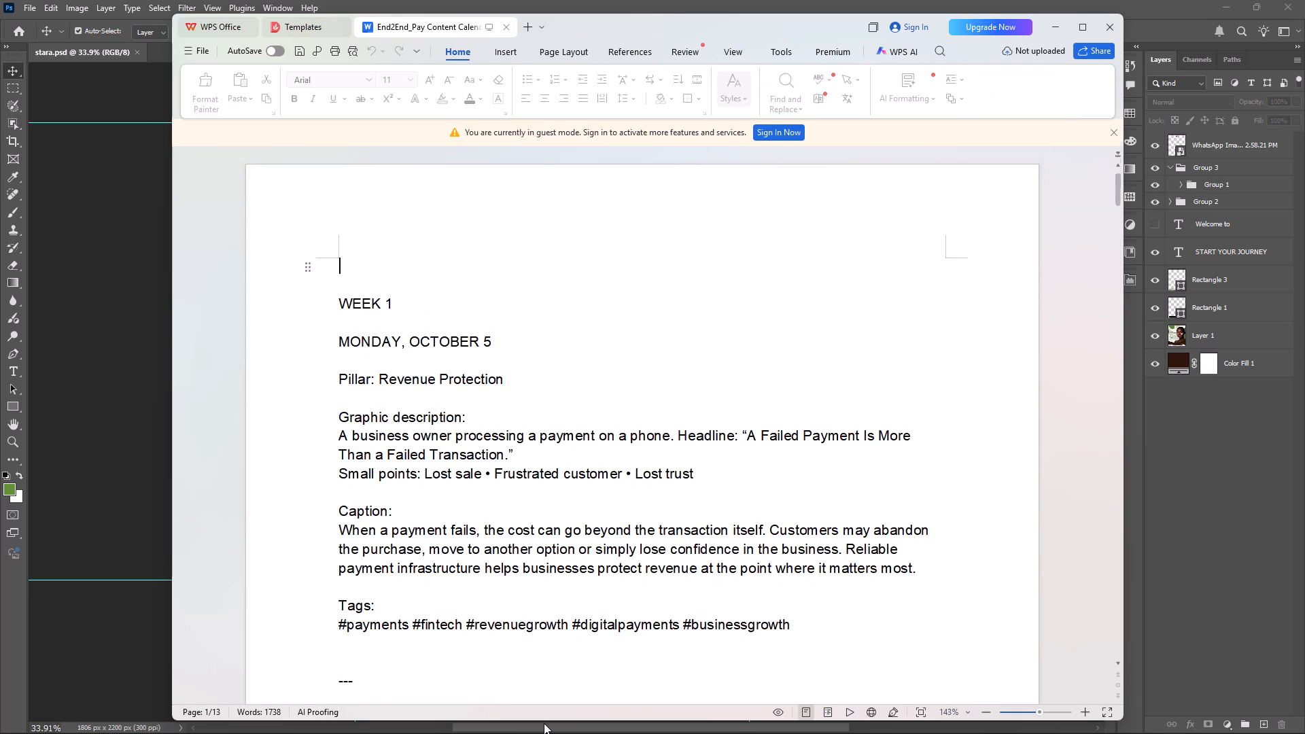
# Search the computer for "end".
pyautogui.click(494, 729)
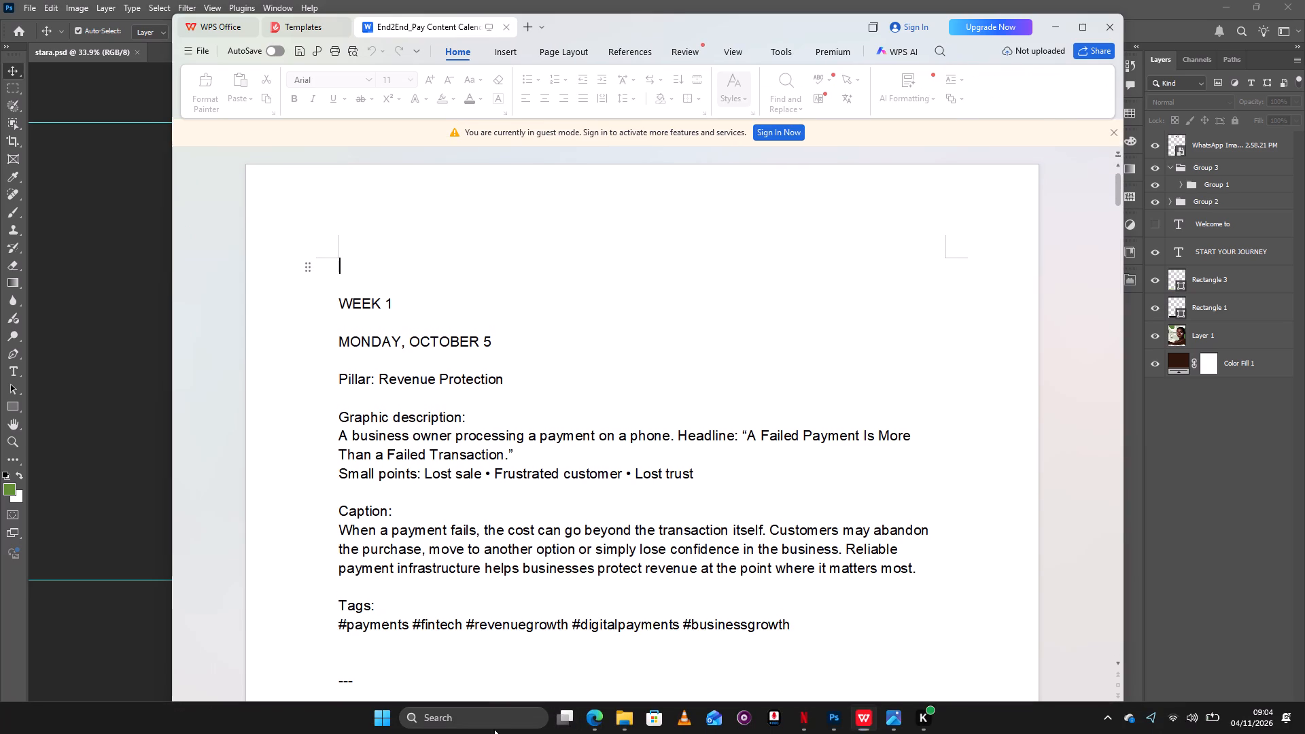
pyautogui.click(485, 722)
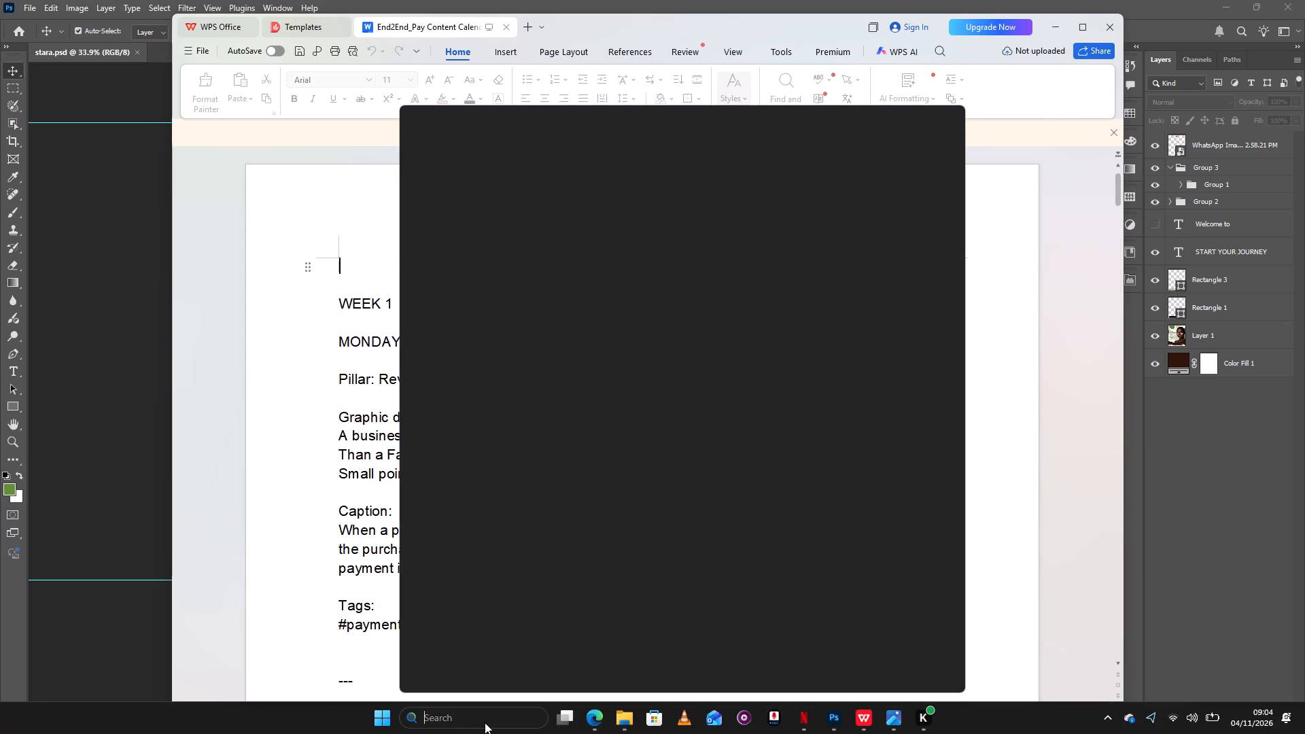
pyautogui.write('end')
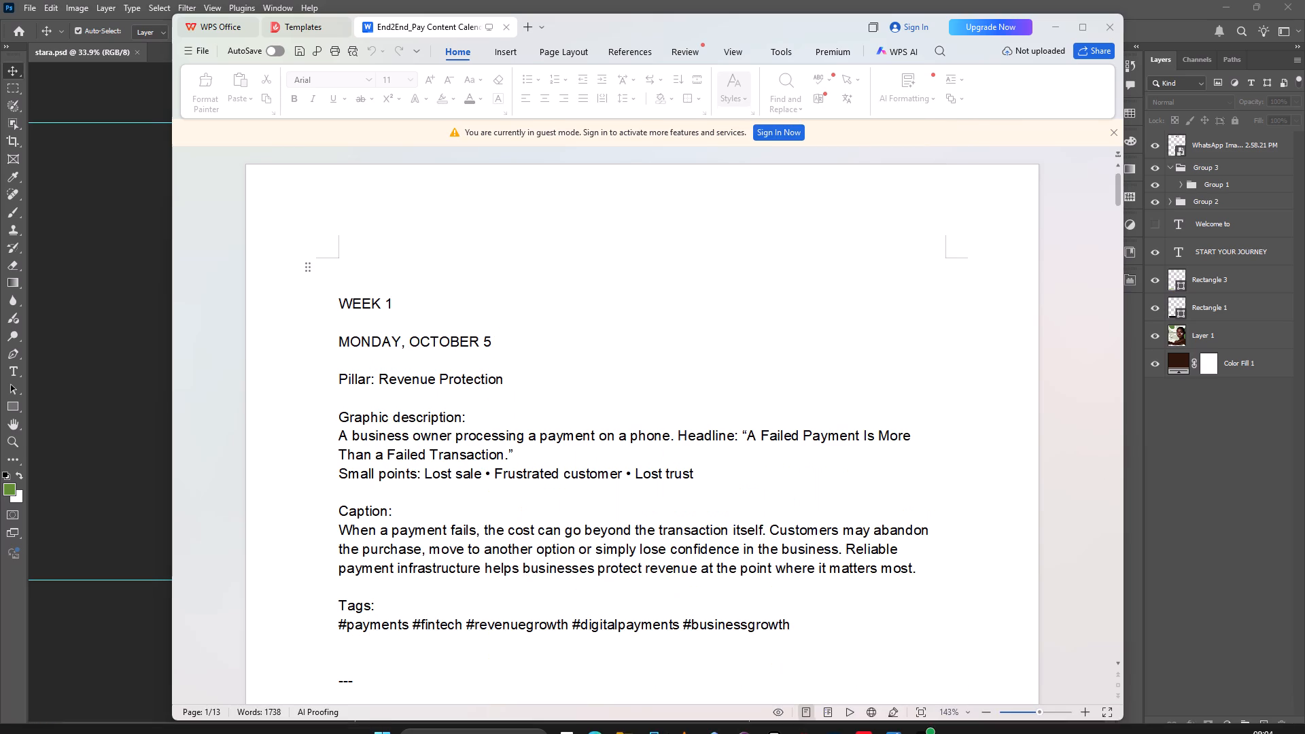
# Switch to File Explorer and look through the recent files in the Downloads folder for the End2End content calendar.
pyautogui.click(611, 717)
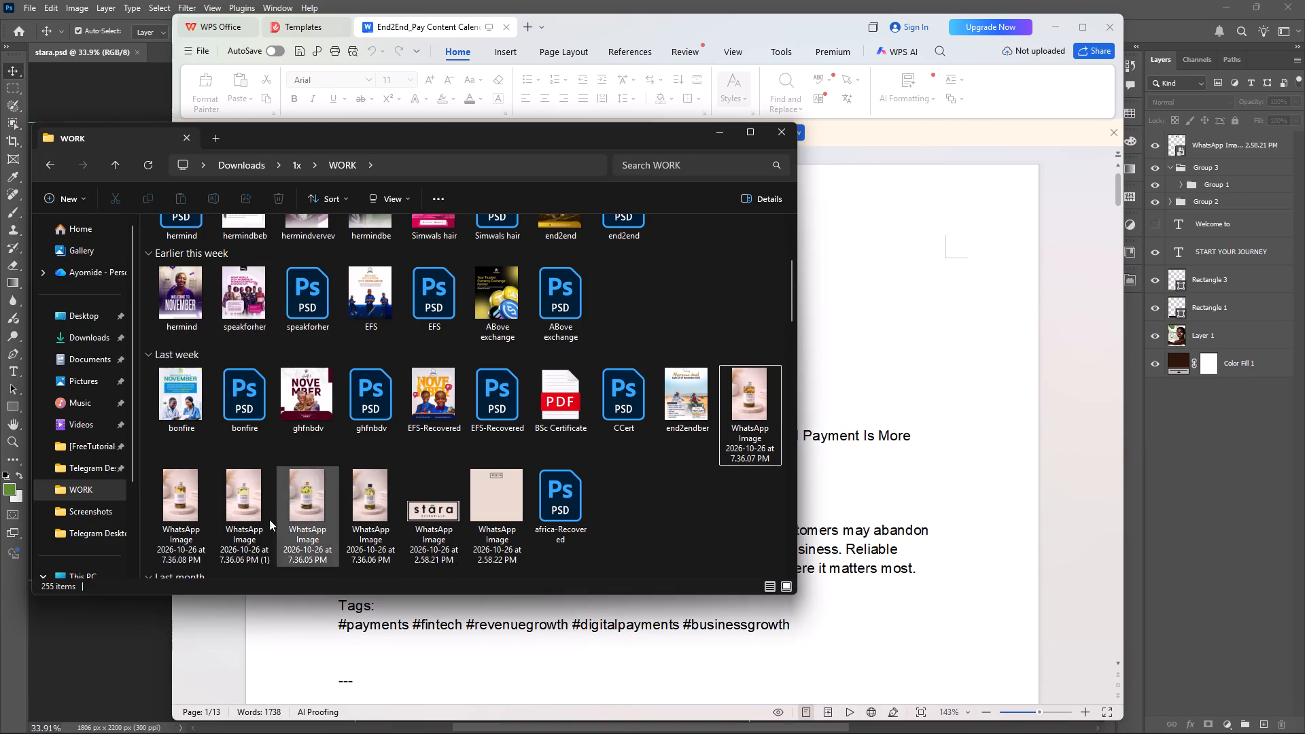
pyautogui.click(86, 333)
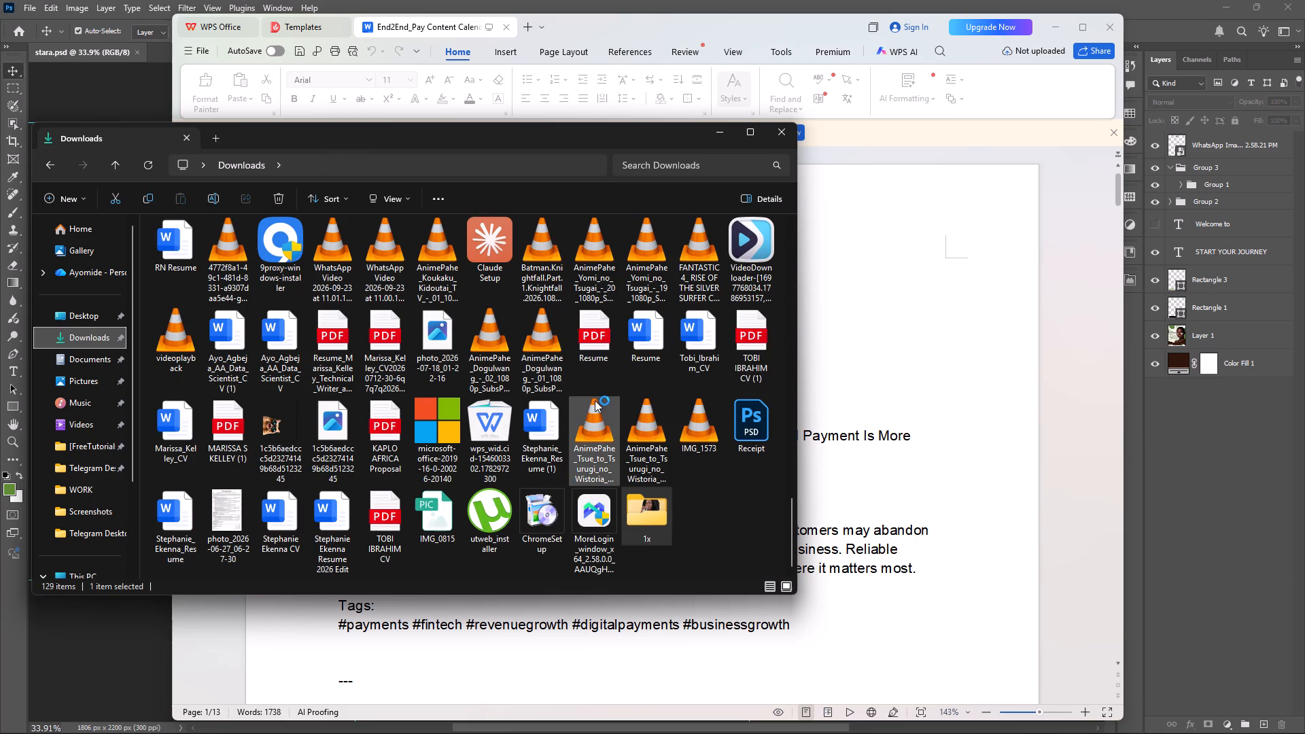
pyautogui.scroll(13, 595, 400)
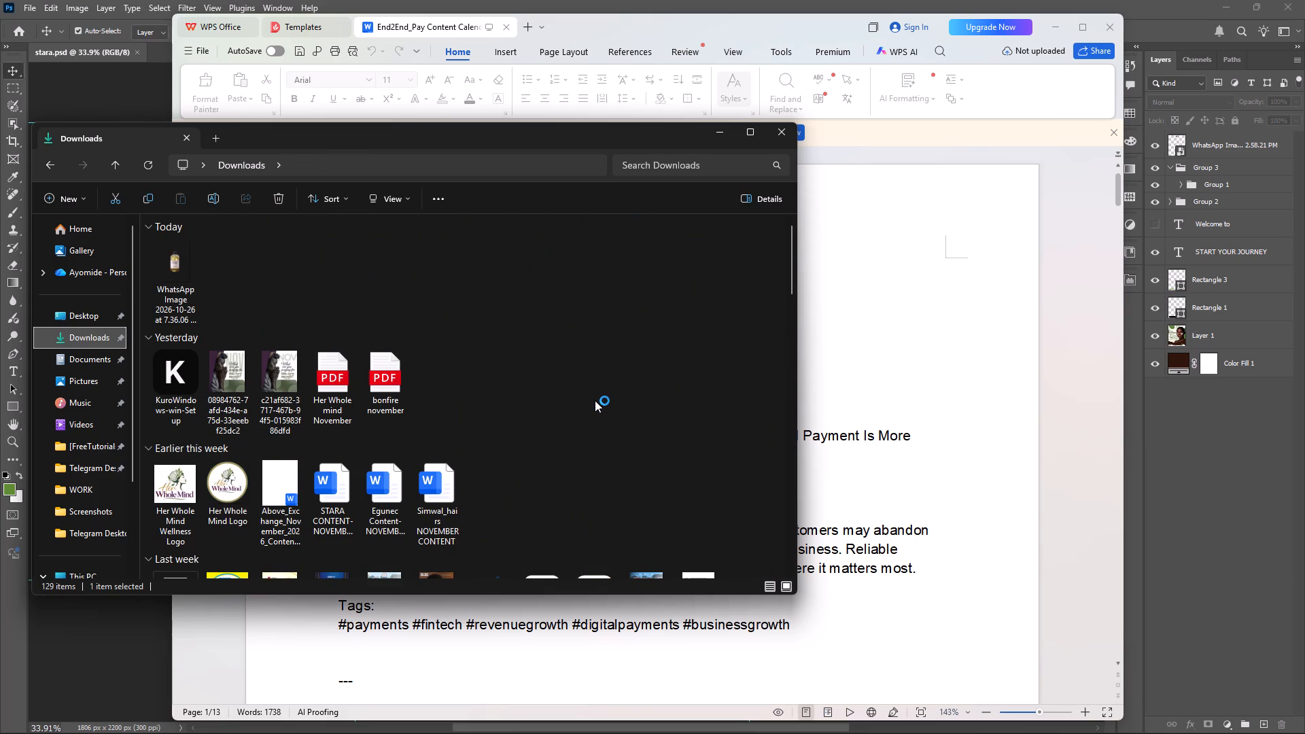
pyautogui.scroll(-3, 595, 400)
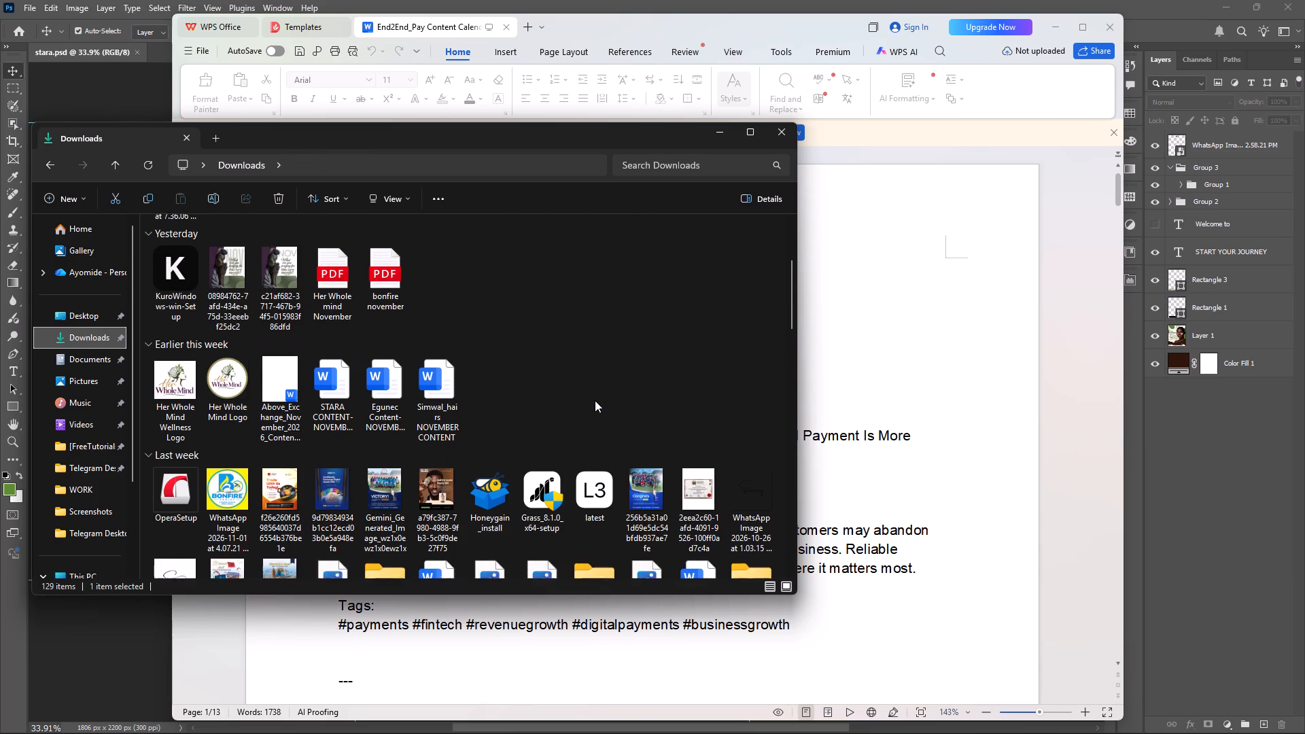
pyautogui.scroll(-3, 595, 400)
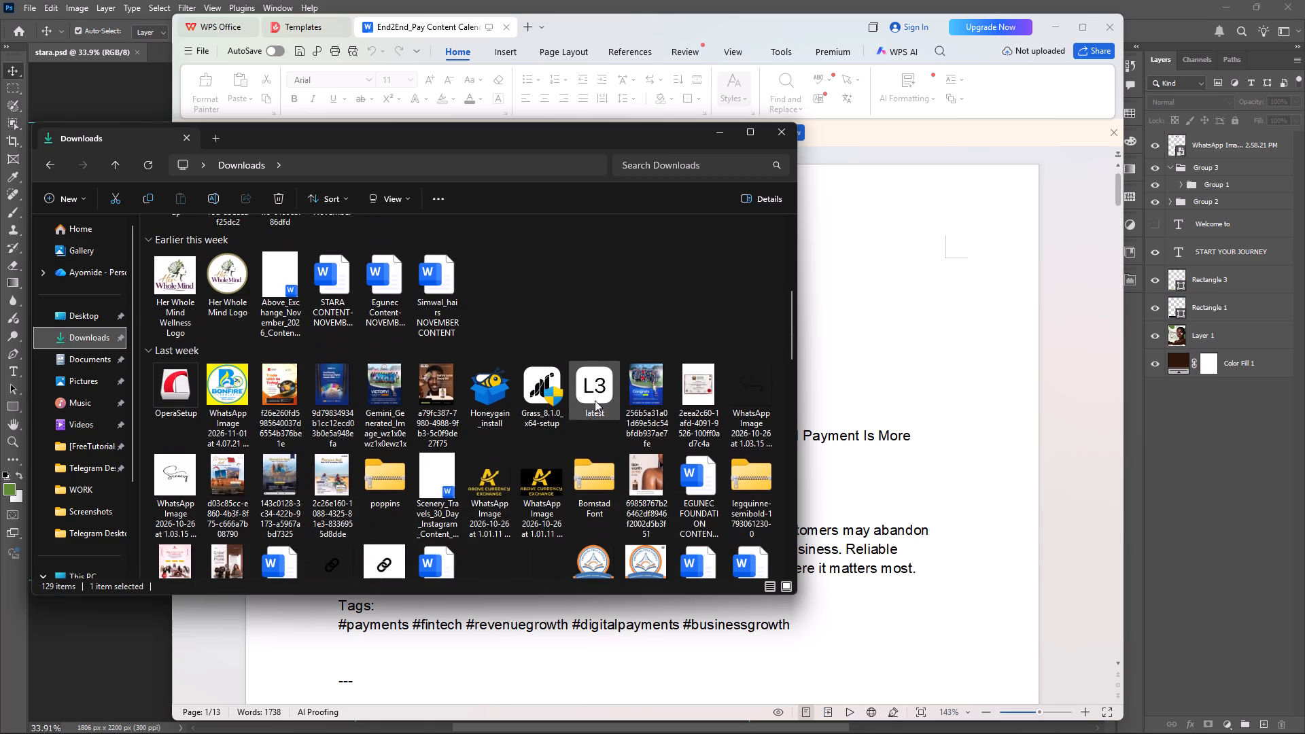
pyautogui.scroll(9, 595, 400)
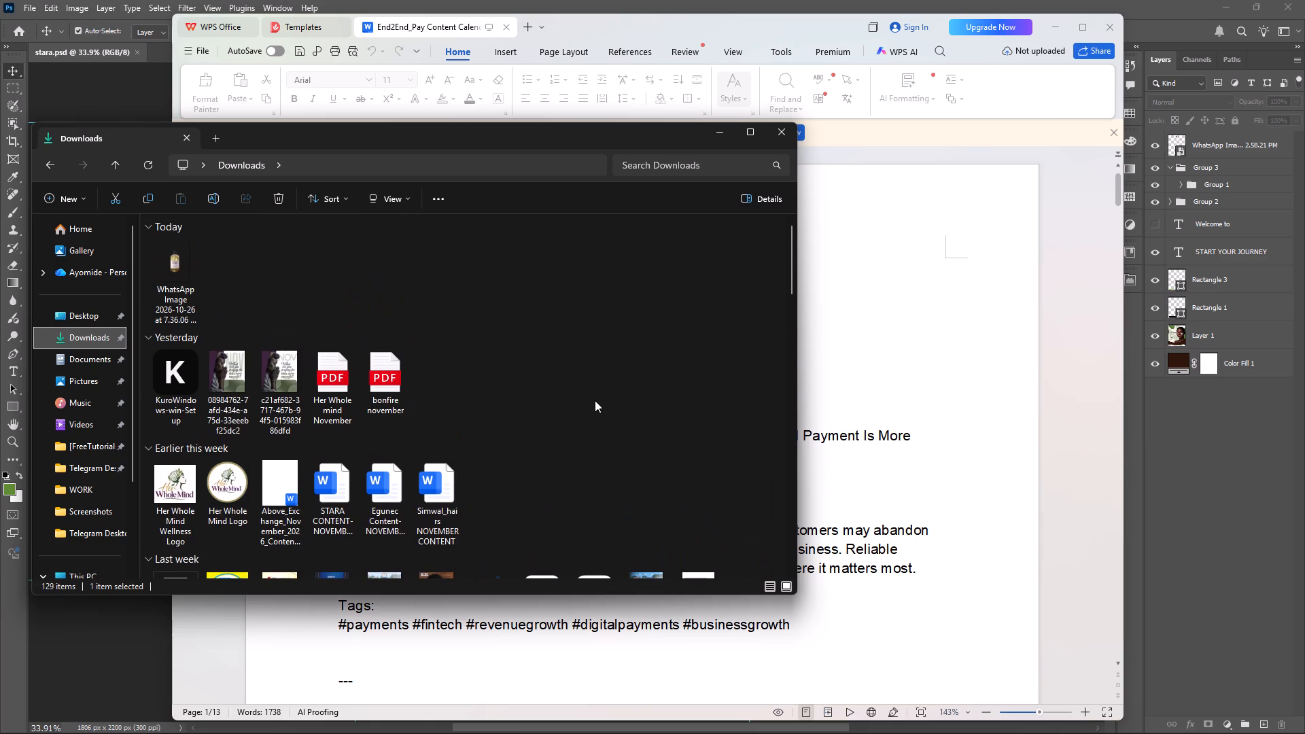
pyautogui.scroll(-2, 595, 400)
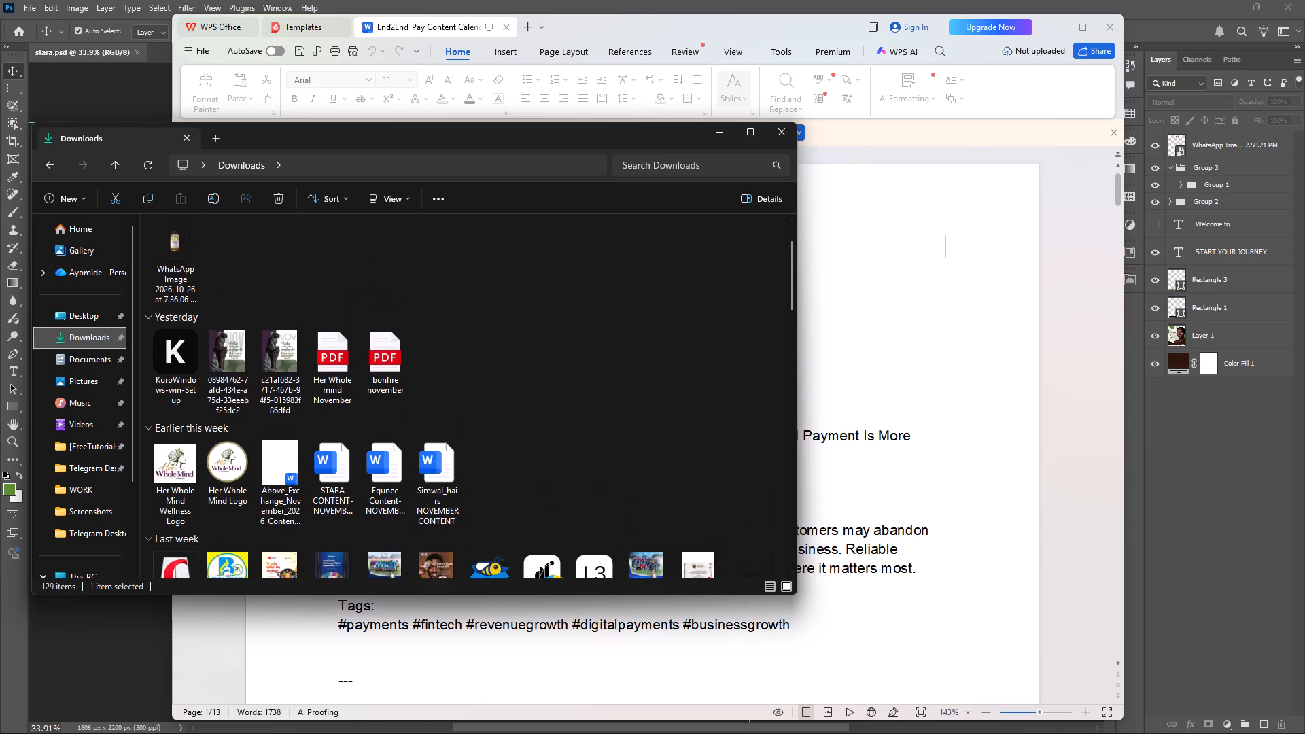
# Return to WPS Office and close its window with the End2End_Pay Content Calendar.
pyautogui.click(928, 435)
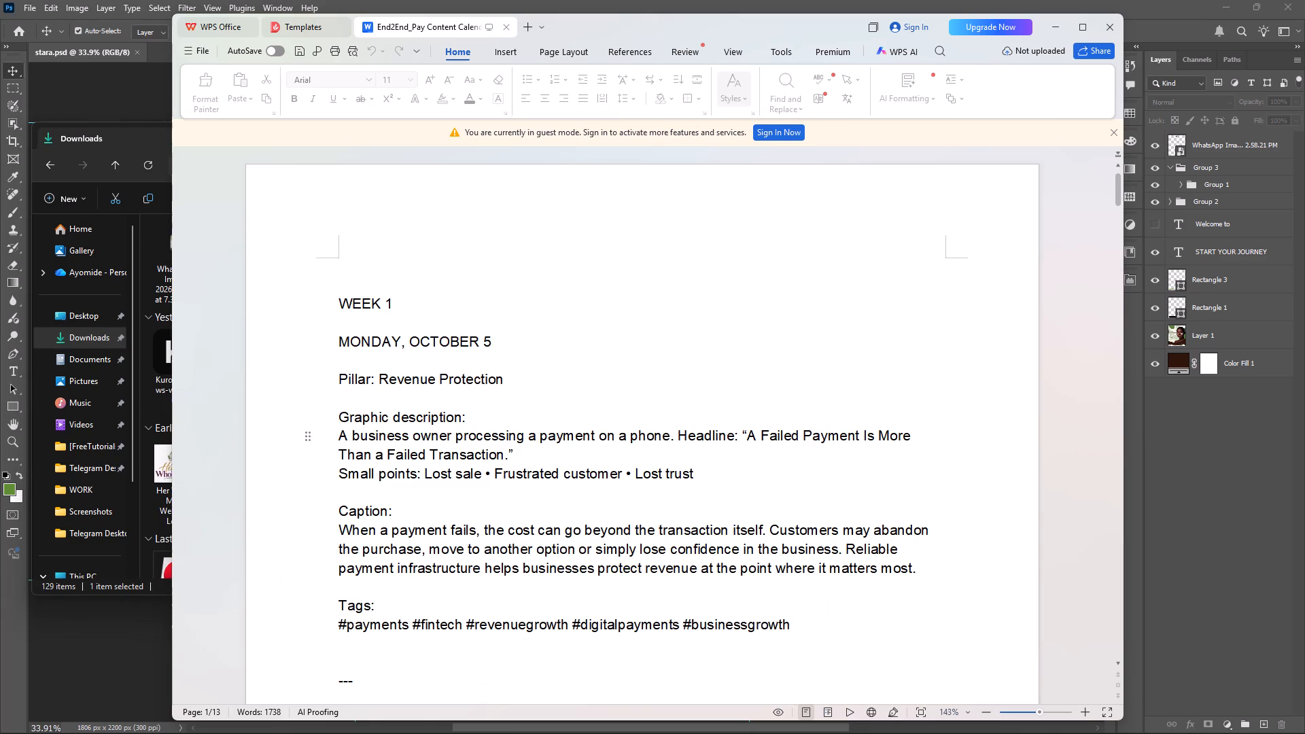
pyautogui.click(1099, 30)
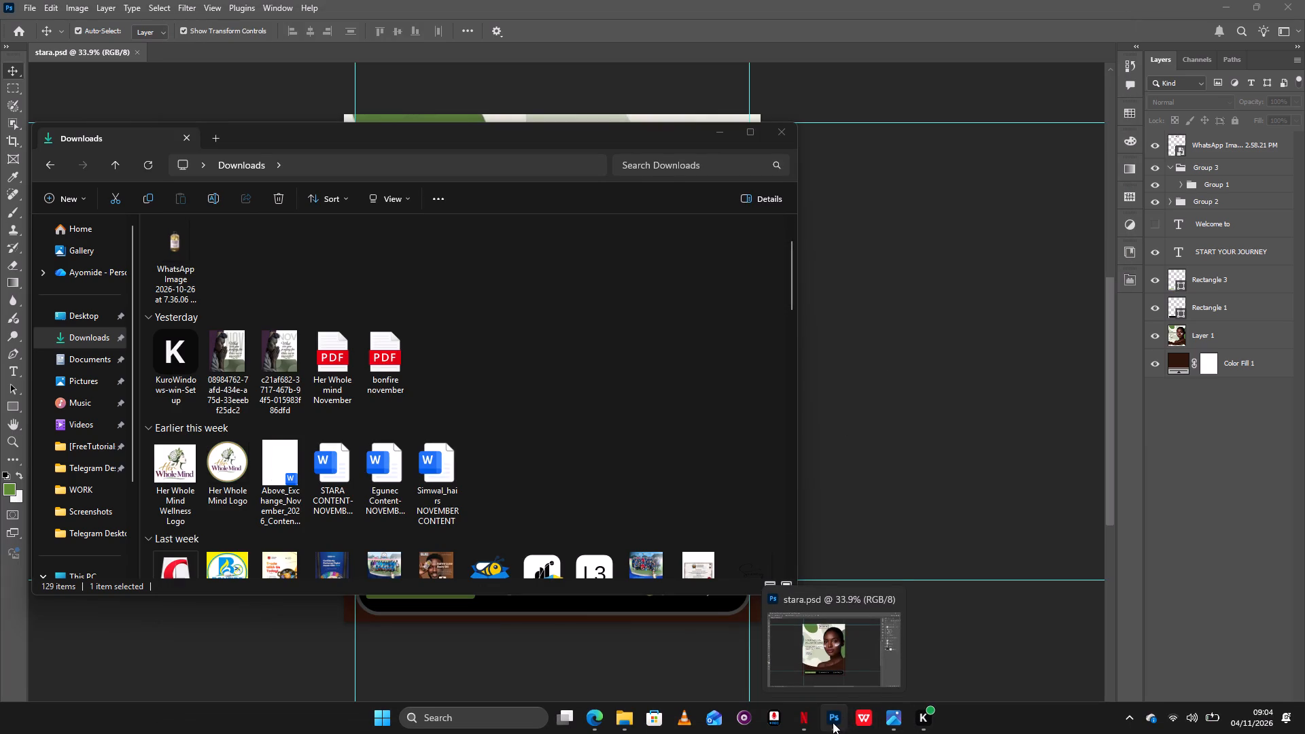
# Open the recent End2End_Pay Content Calendar copy stored in Downloads to check its entries, and close WPS Office.
pyautogui.rightClick(865, 720)
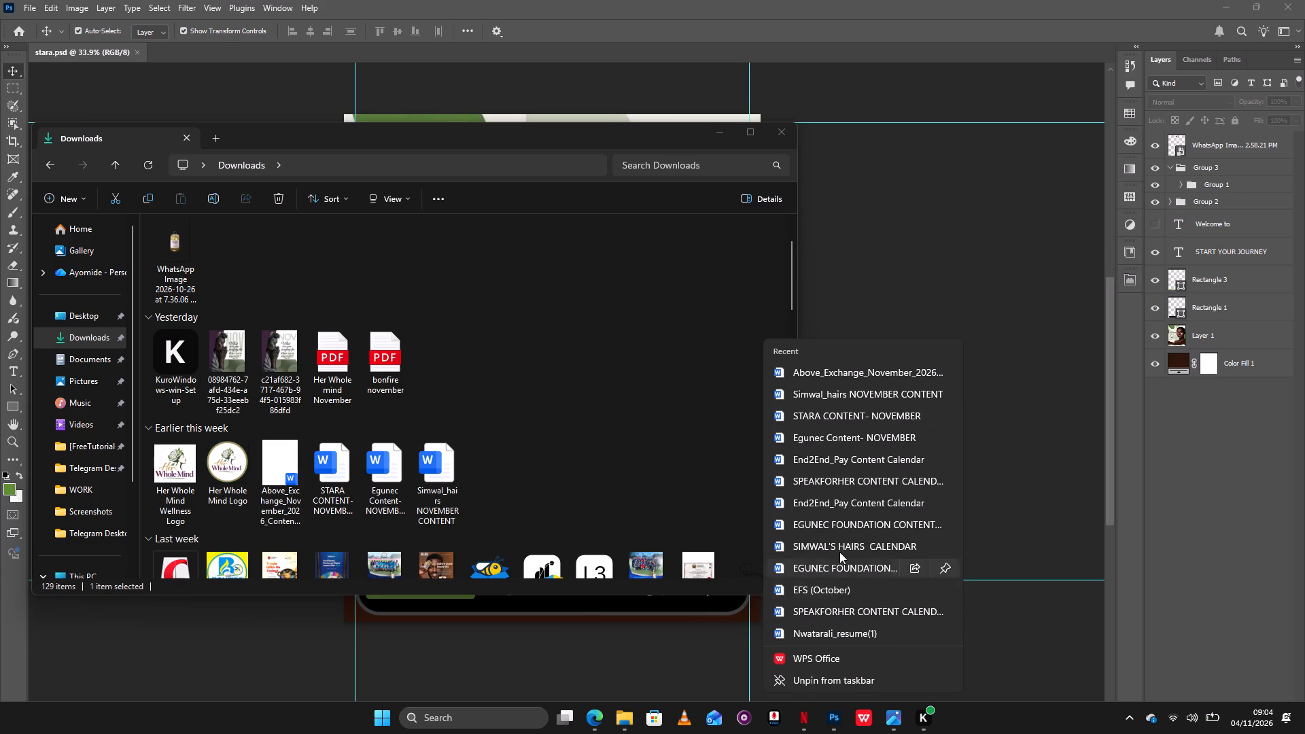
pyautogui.click(841, 499)
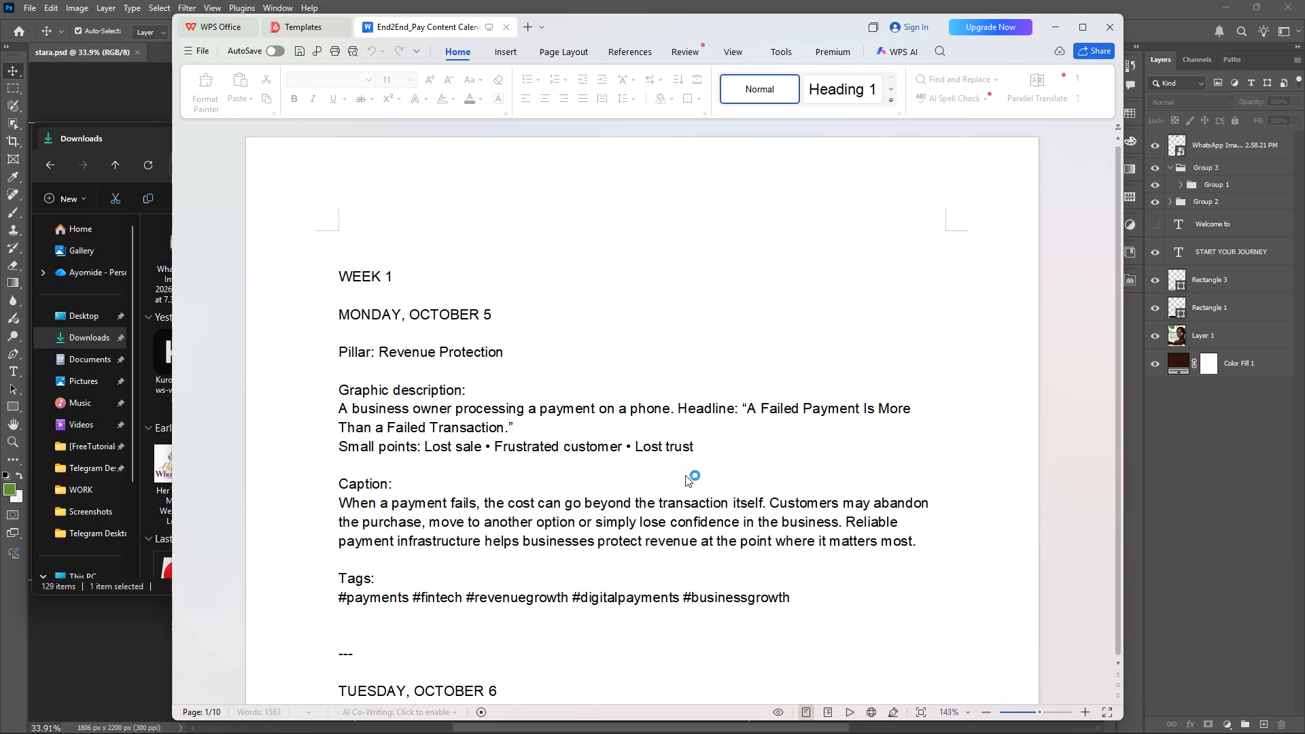
pyautogui.click(1100, 27)
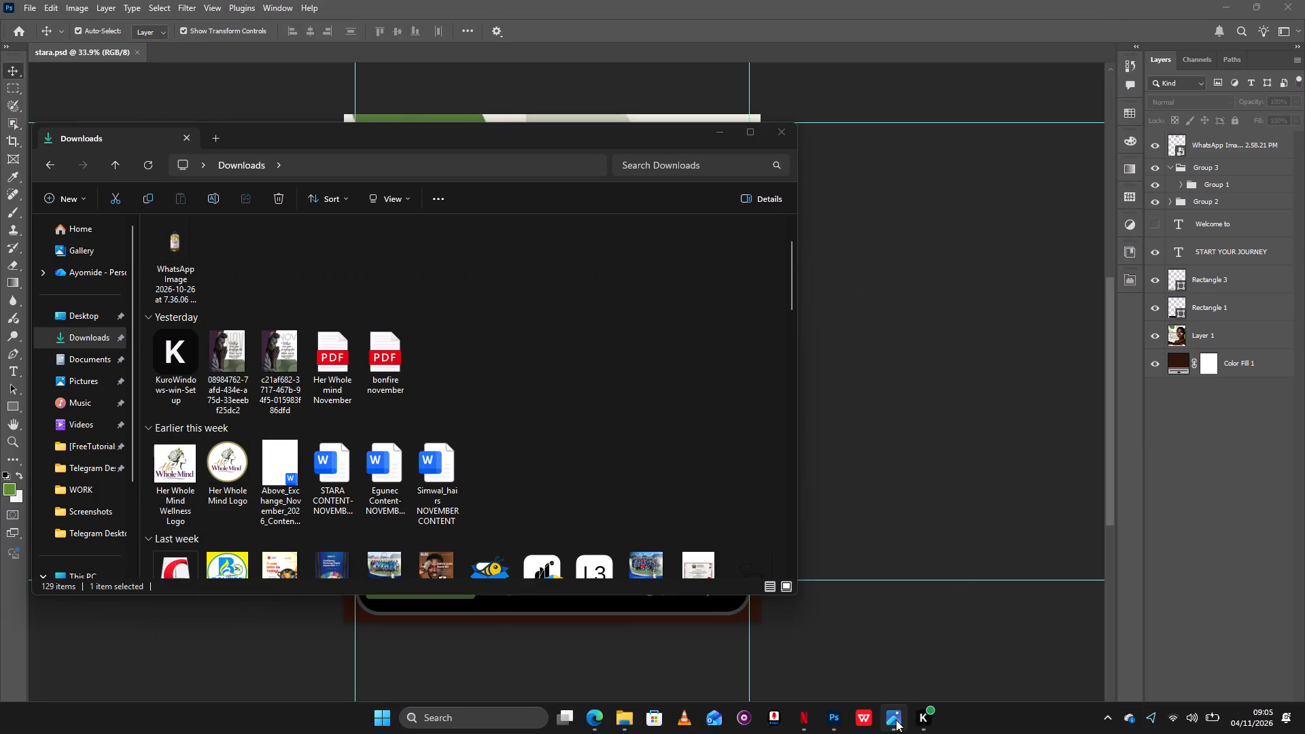
# Check the recent WPS Office documents, return to the Downloads folder and open the Above Exchange November 2026 content calendar.
pyautogui.rightClick(858, 727)
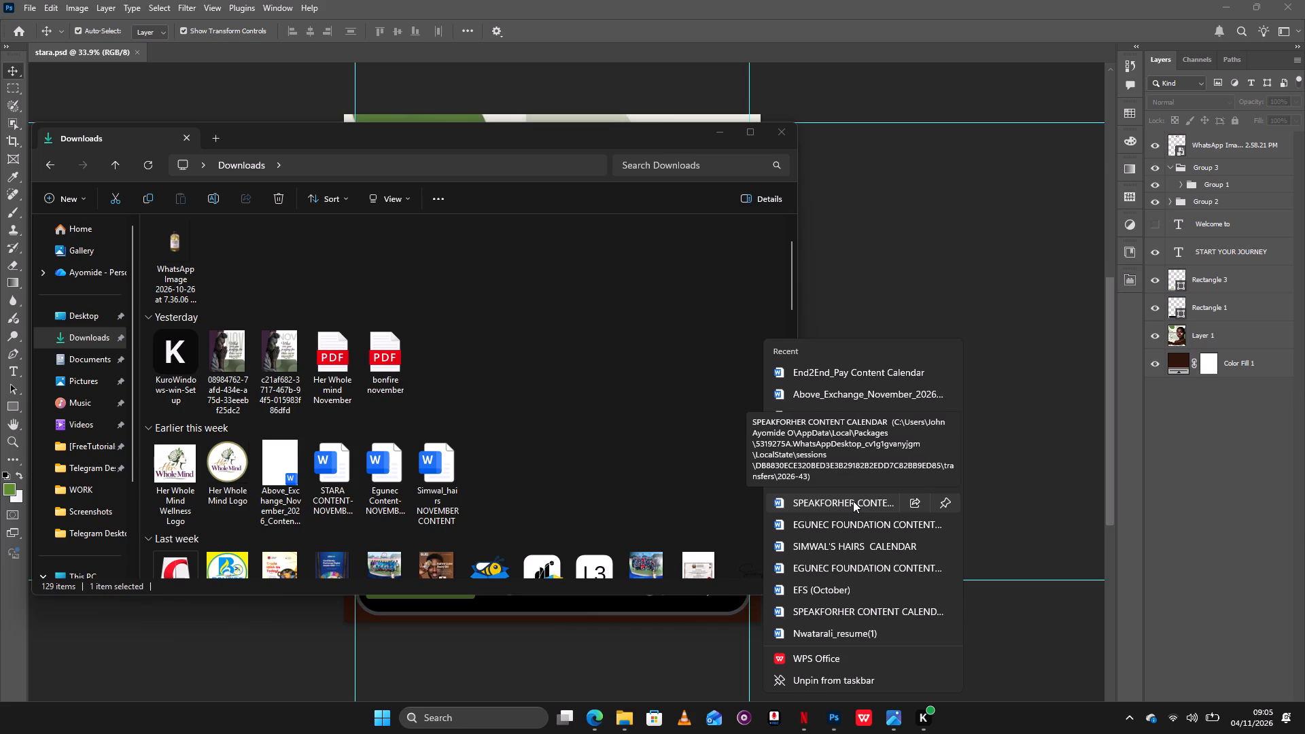
pyautogui.click(630, 713)
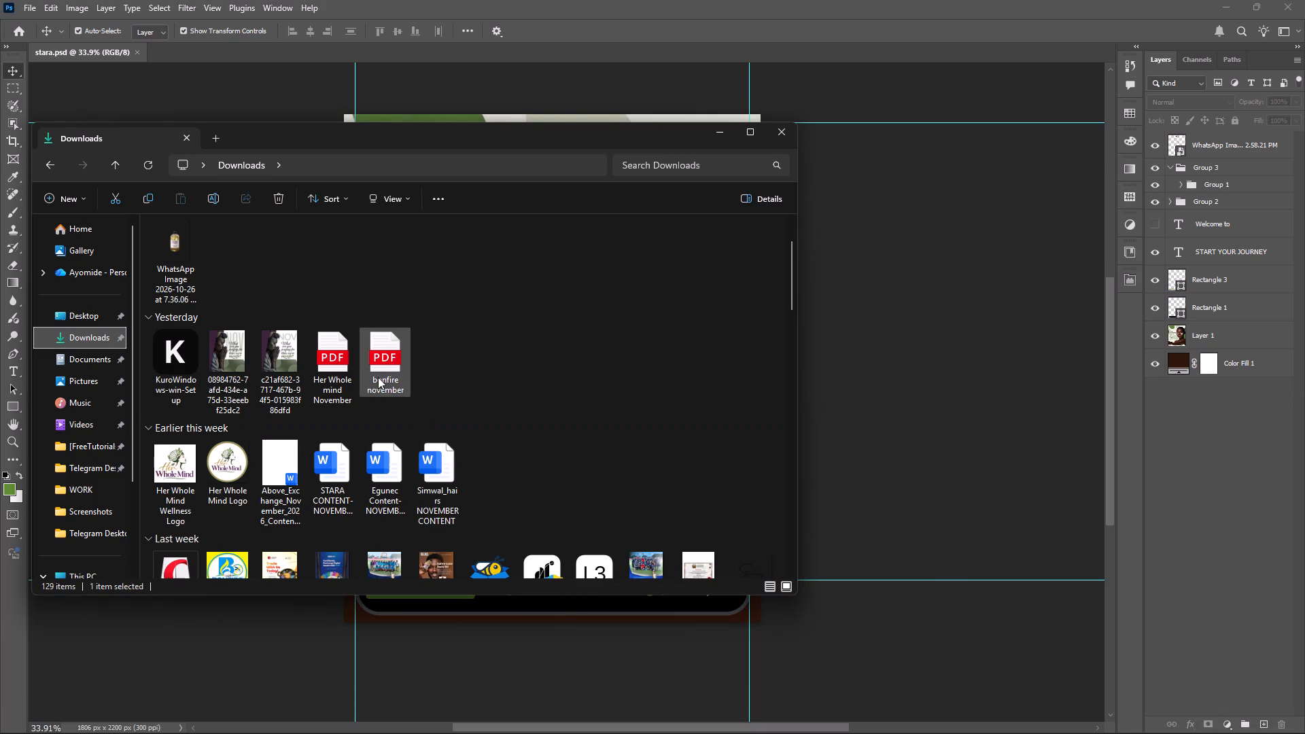
pyautogui.scroll(-1, 343, 402)
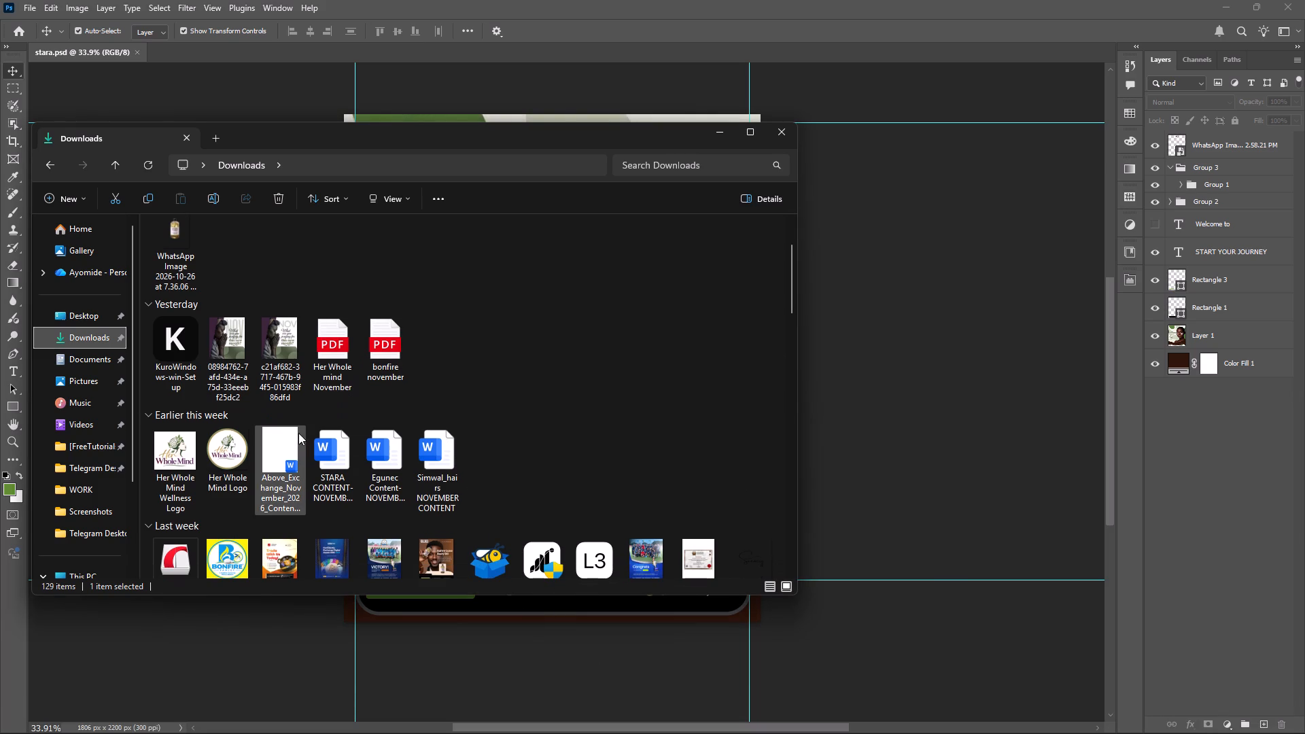
pyautogui.doubleClick(283, 438)
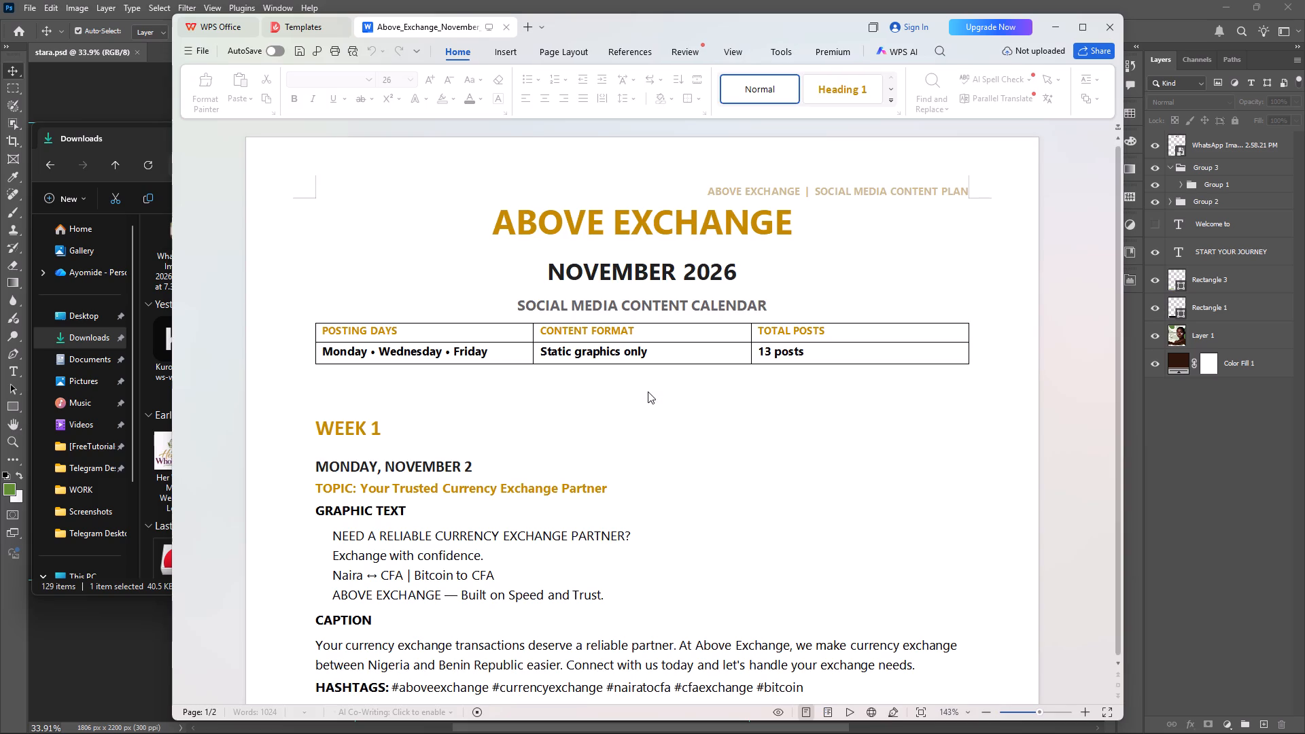
# Read the Above Exchange calendar's Week 1 entries, including the graphic text and graphic direction for Wednesday, November 4.
pyautogui.scroll(-4, 648, 391)
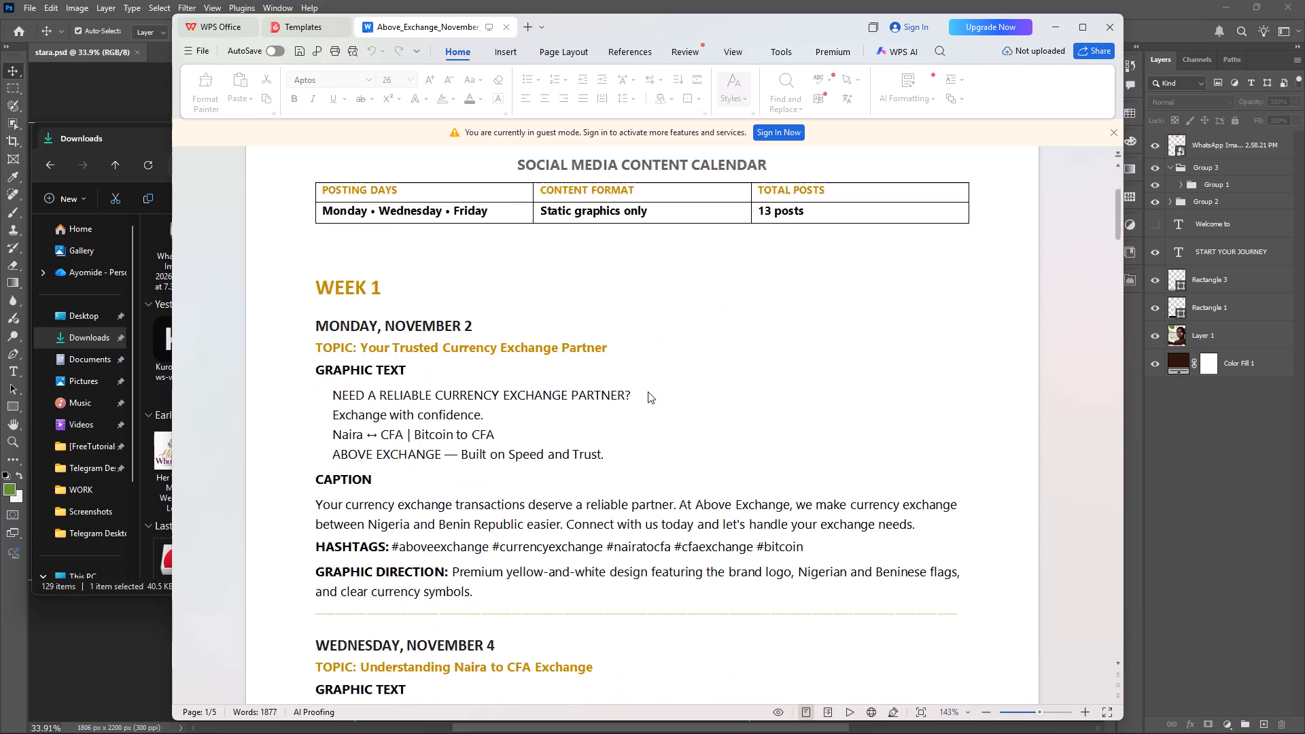
pyautogui.scroll(-3, 648, 391)
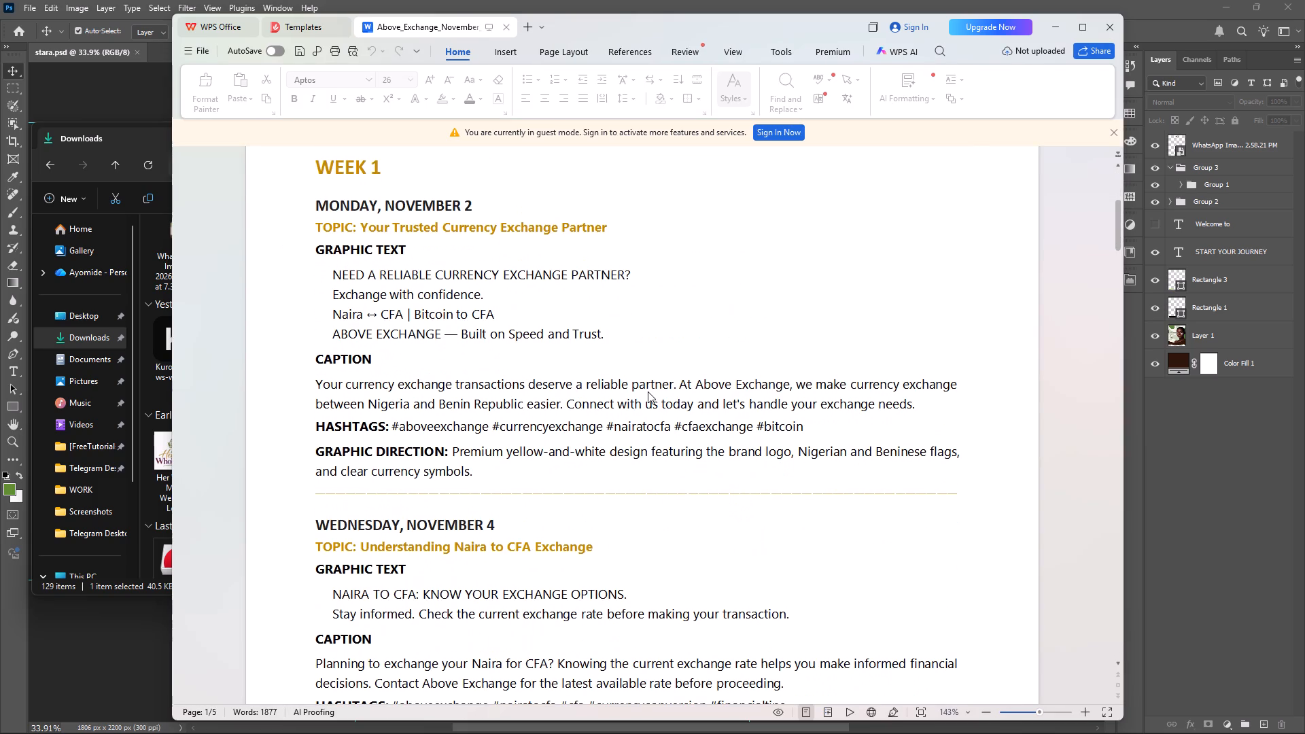
pyautogui.scroll(-1, 699, 499)
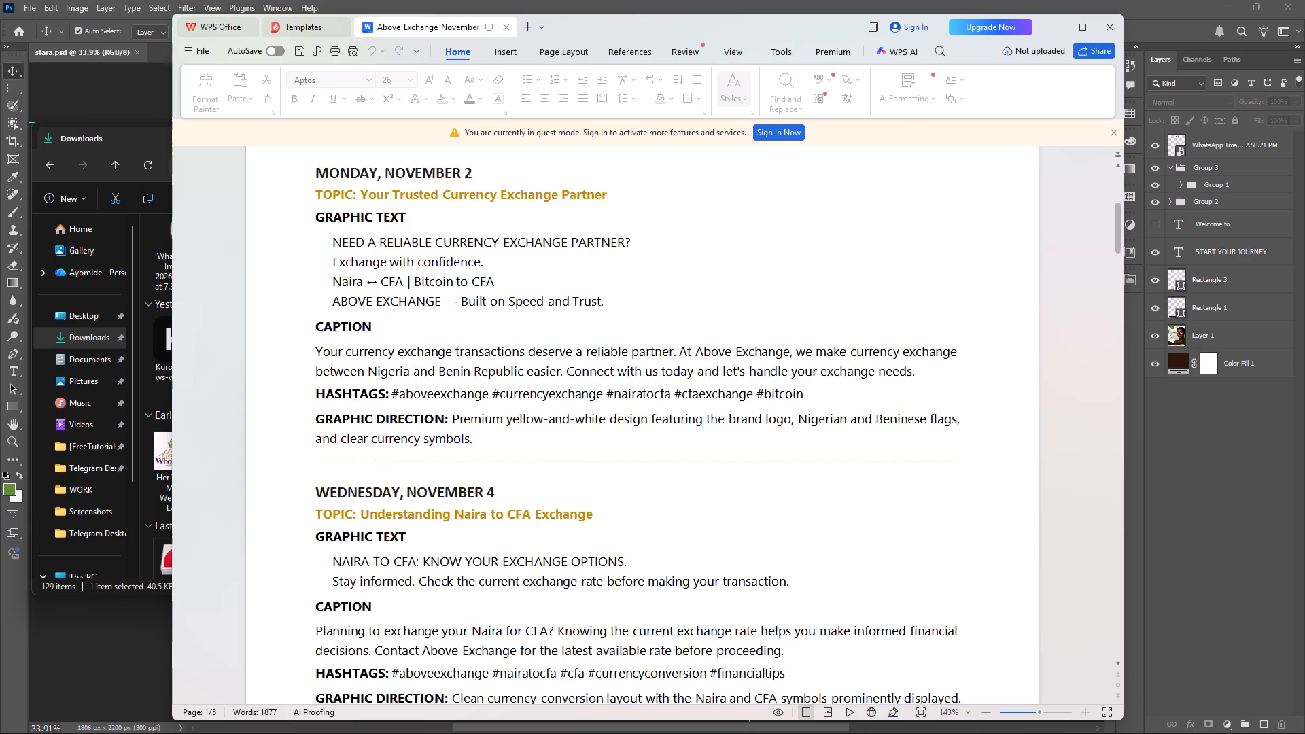
pyautogui.scroll(-2, 699, 499)
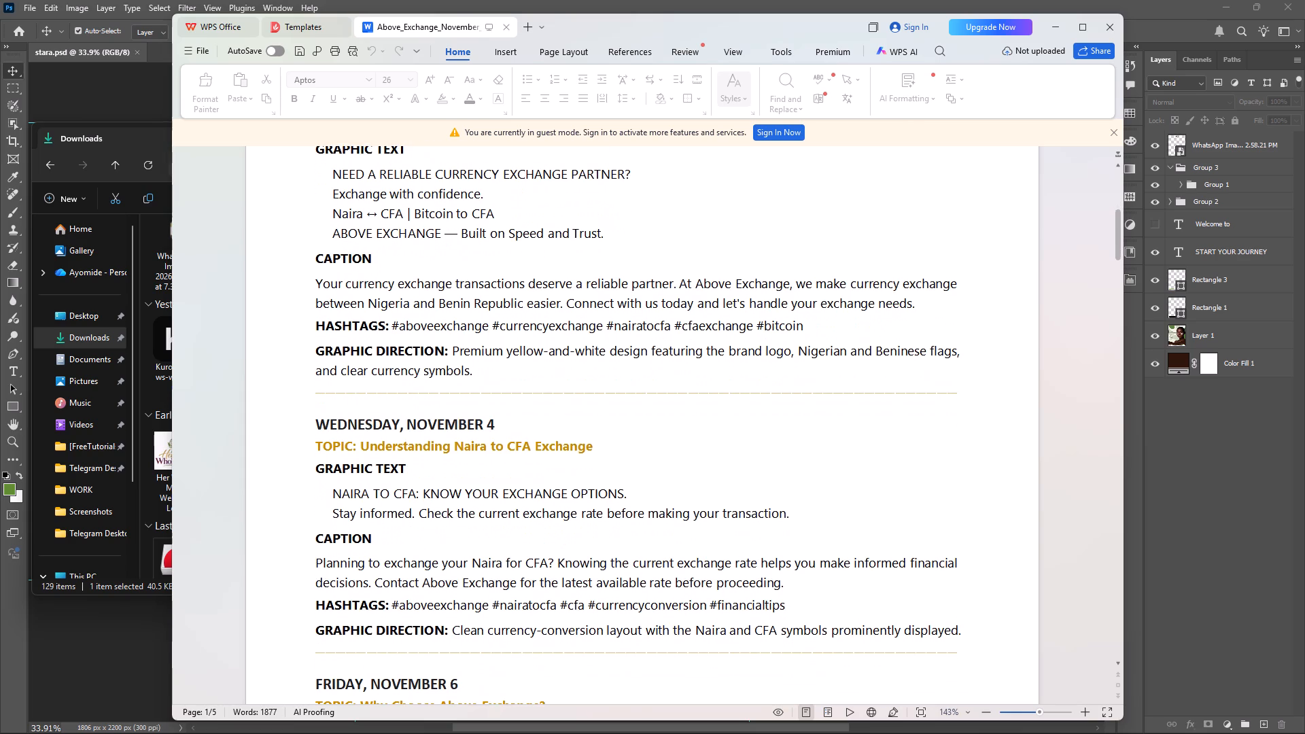
pyautogui.scroll(-1, 699, 499)
# Switch to Pinterest in Microsoft Edge and search for "naira to CFA social media design".
pyautogui.hotkey('alt', 'Tab')
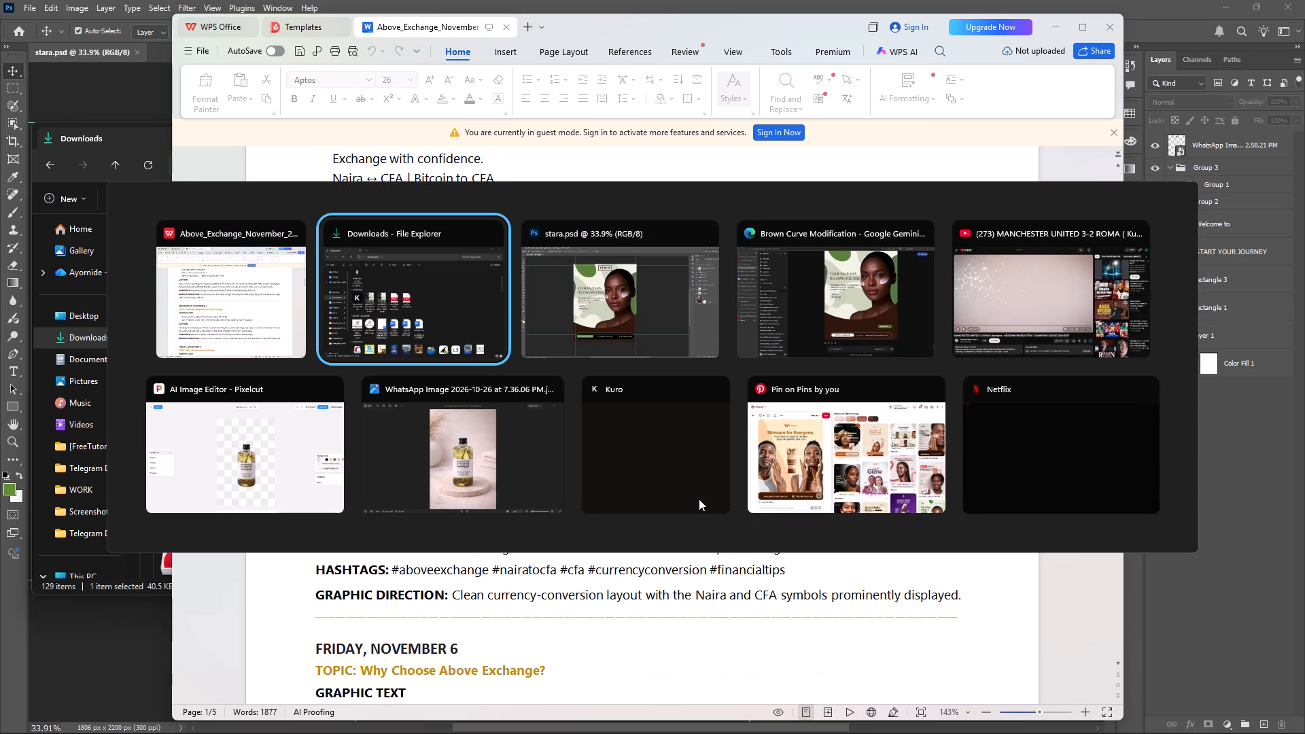
pyautogui.keyDown('alt'); pyautogui.click(807, 464); pyautogui.keyUp('alt')
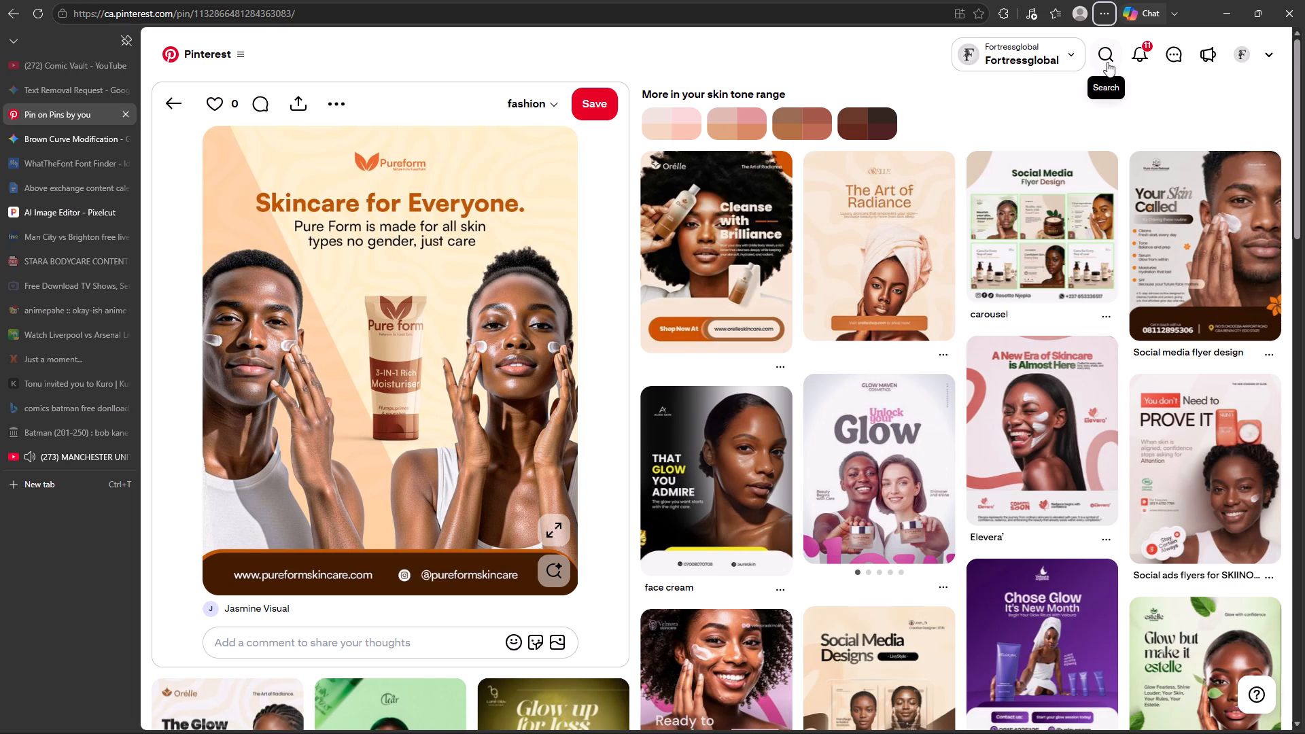
pyautogui.click(1107, 62)
pyautogui.write('naira to CFA sco')
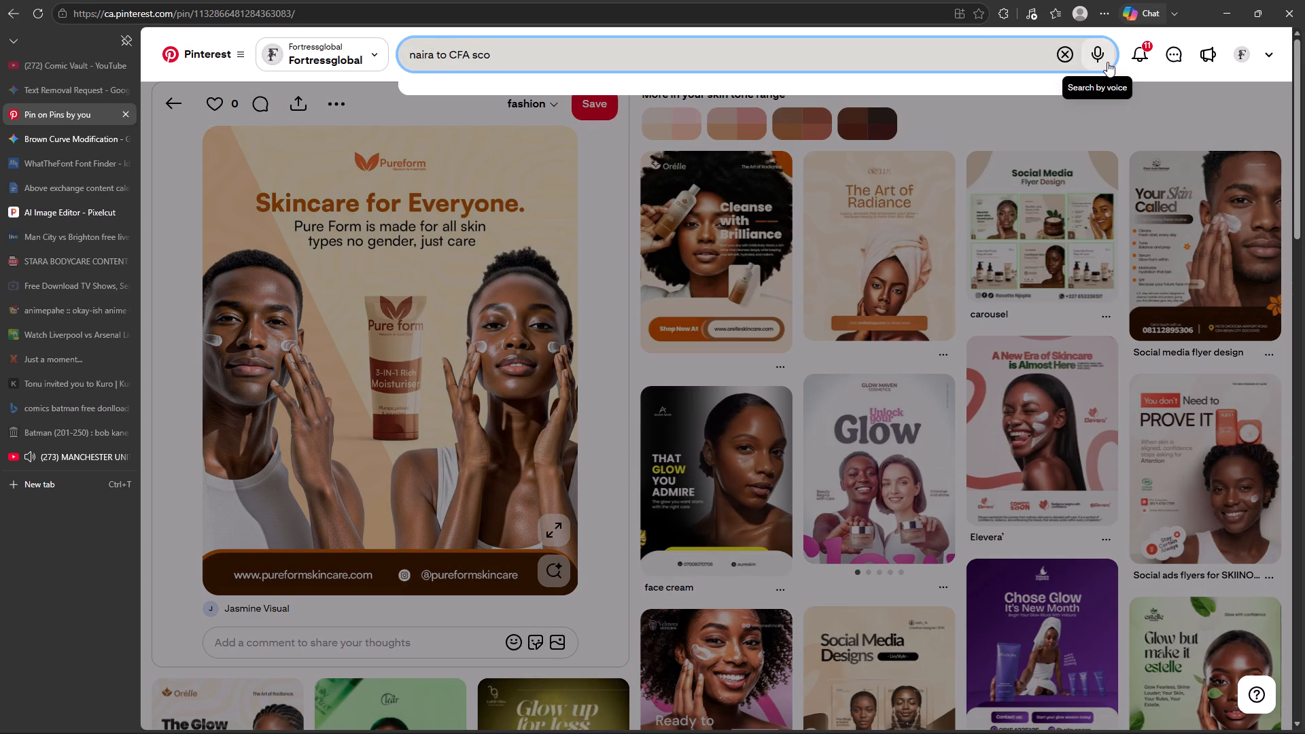
pyautogui.press('i')
pyautogui.press('BackSpace')
pyautogui.press('BackSpace')
pyautogui.press('BackSpace')
pyautogui.write('ocial media design')
pyautogui.press('Return')
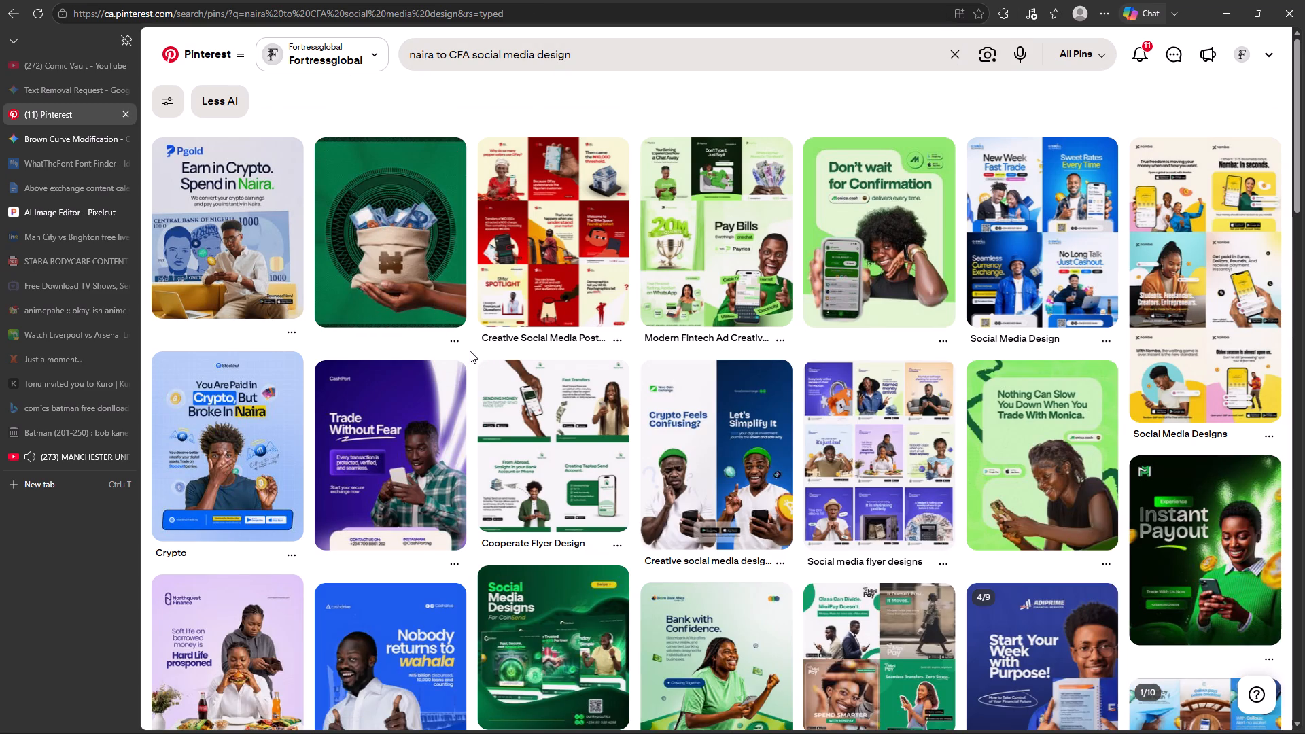
# Browse the design results and view the Pgold "Earn in Crypto. Spend in Naira." pin with its related designs.
pyautogui.scroll(-2, 470, 351)
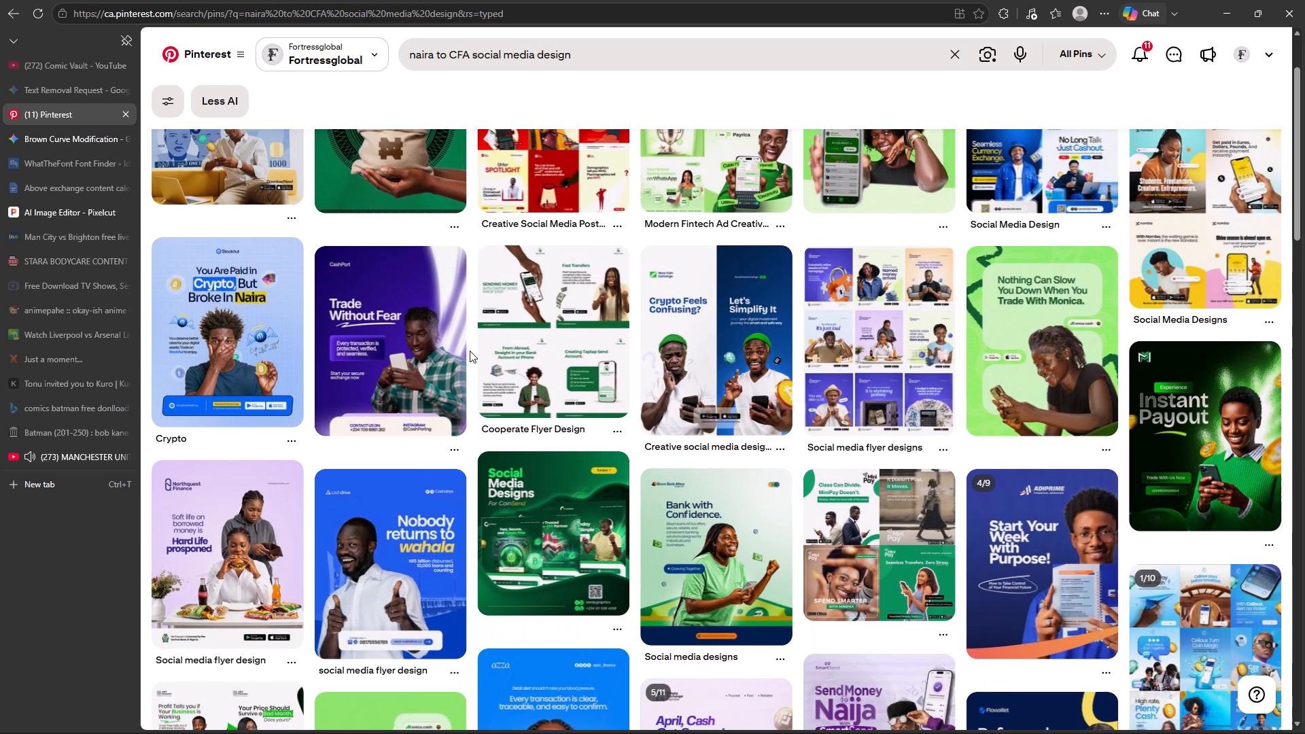
pyautogui.scroll(2, 470, 351)
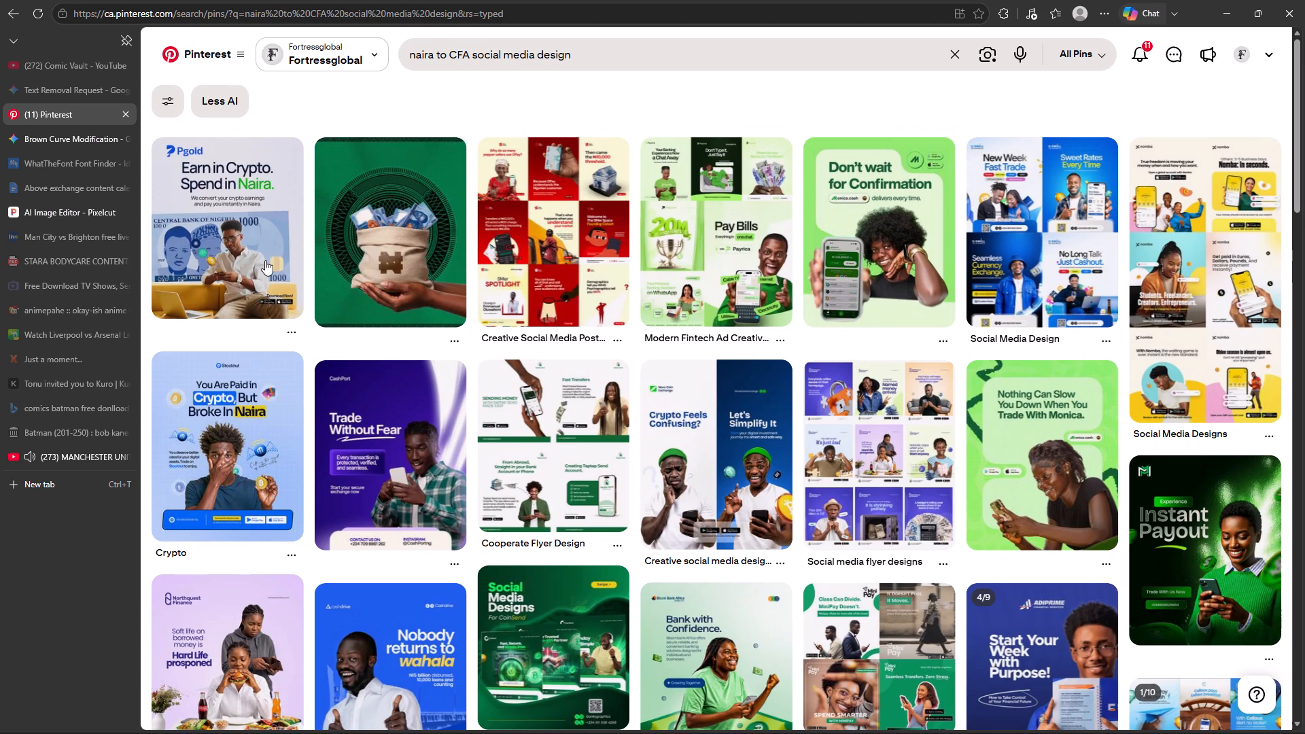
pyautogui.click(240, 245)
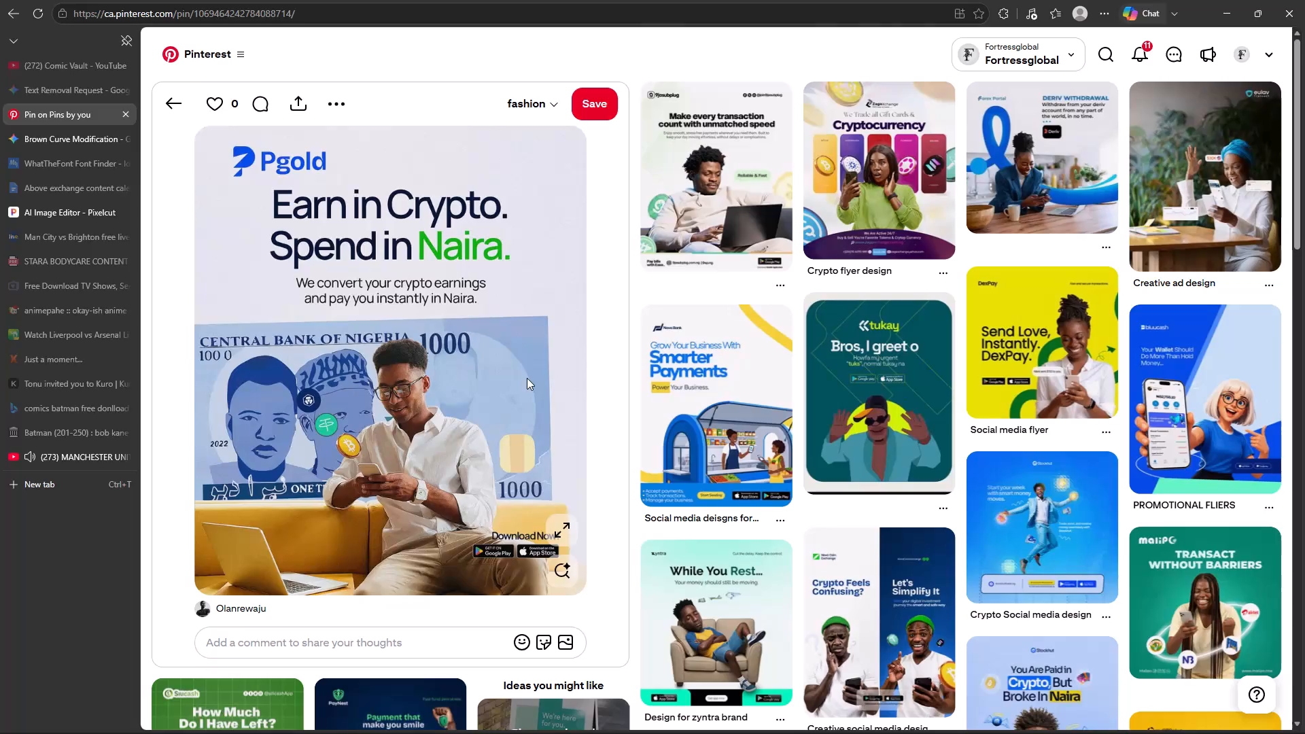
pyautogui.scroll(-1, 527, 378)
pyautogui.scroll(2, 527, 378)
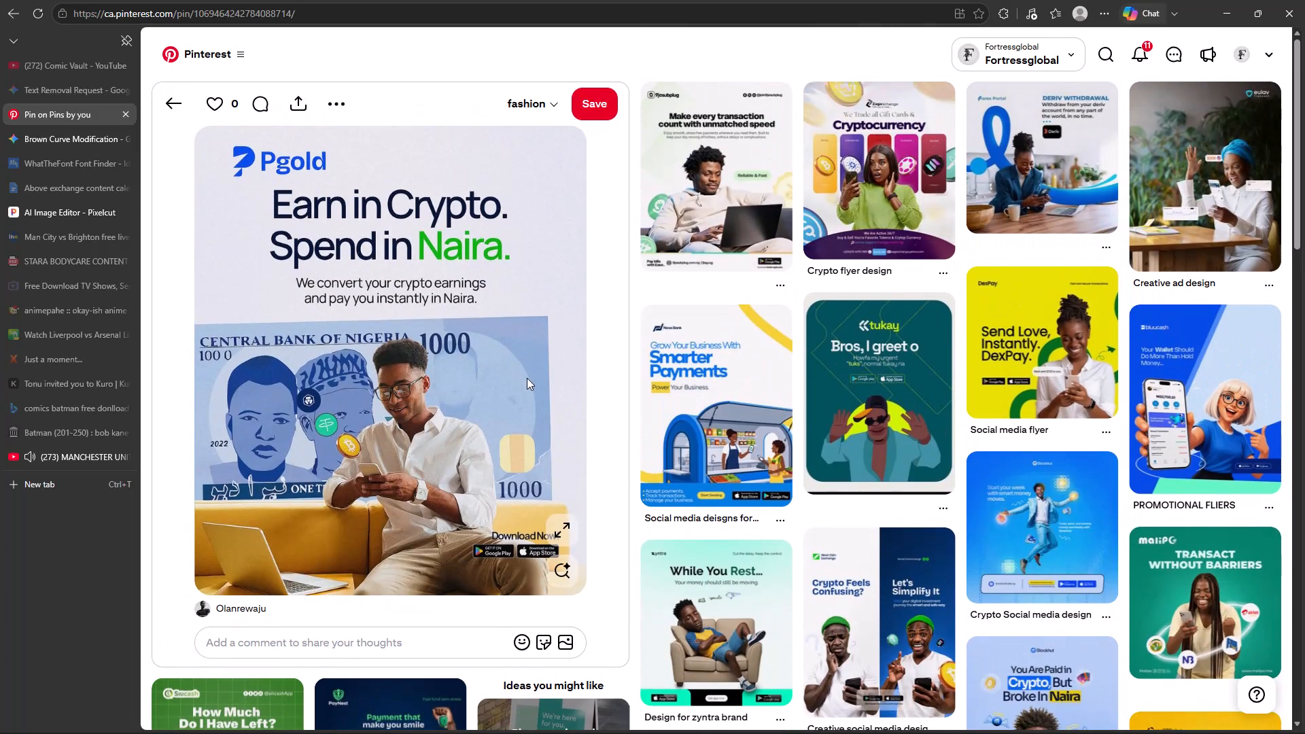
# Switch to Photoshop and open the Camera Raw Filter on Layer 1 of the Stara flyer.
pyautogui.hotkey('alt', 'Tab')
pyautogui.hotkey('alt', 'Tab')
pyautogui.hotkey('alt', 'Tab')
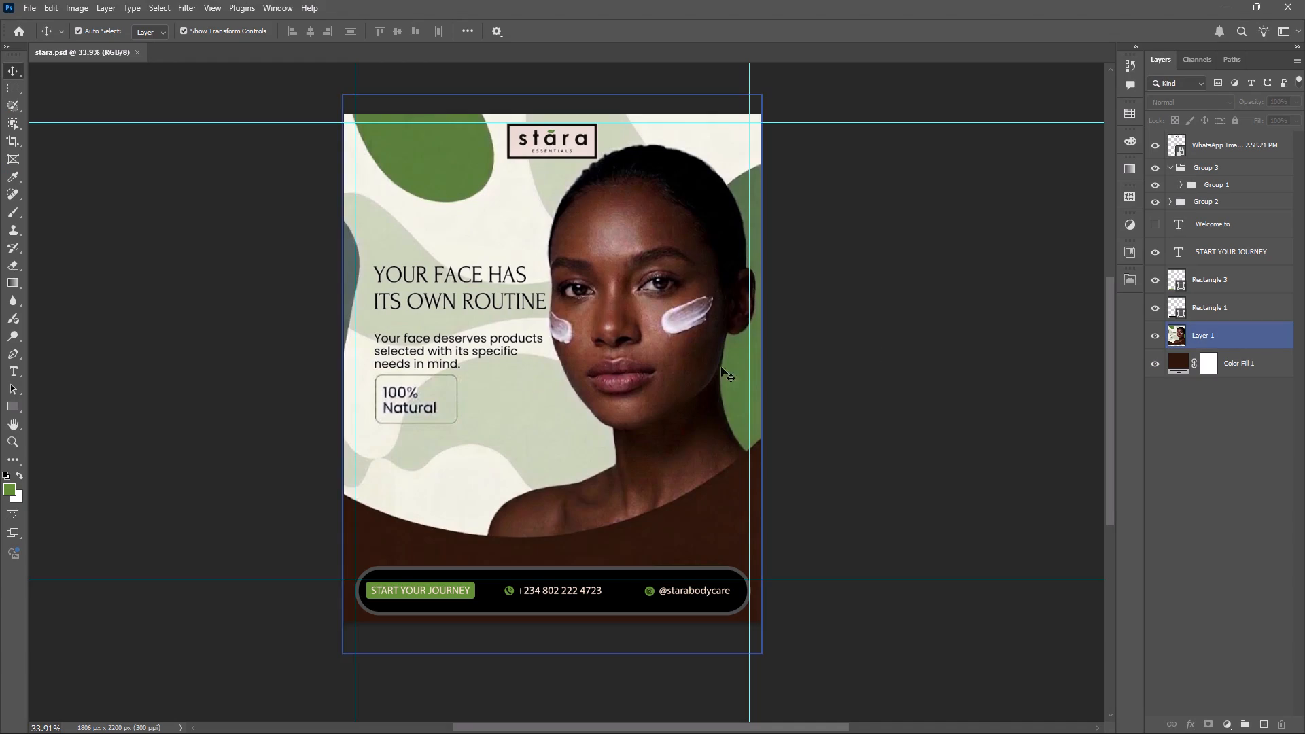
pyautogui.click(1221, 336)
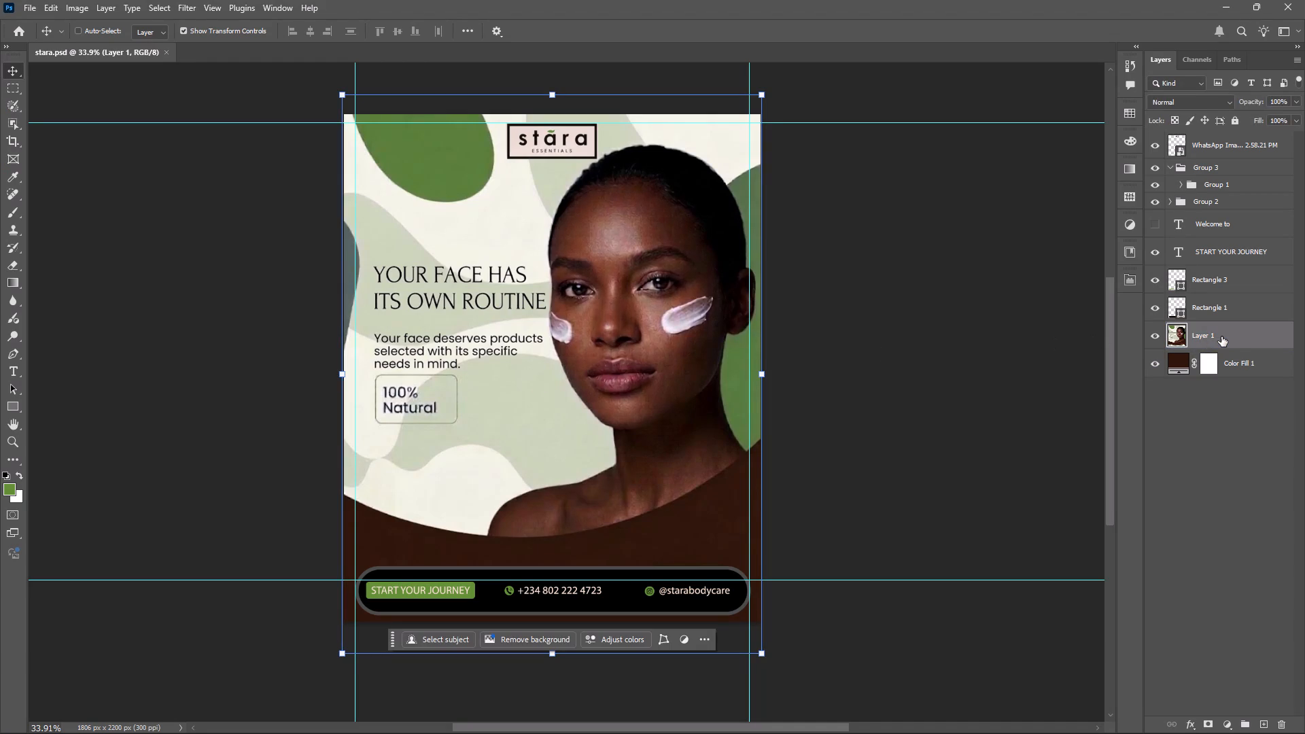
pyautogui.hotkey('ctrl', 'shift', 'a')
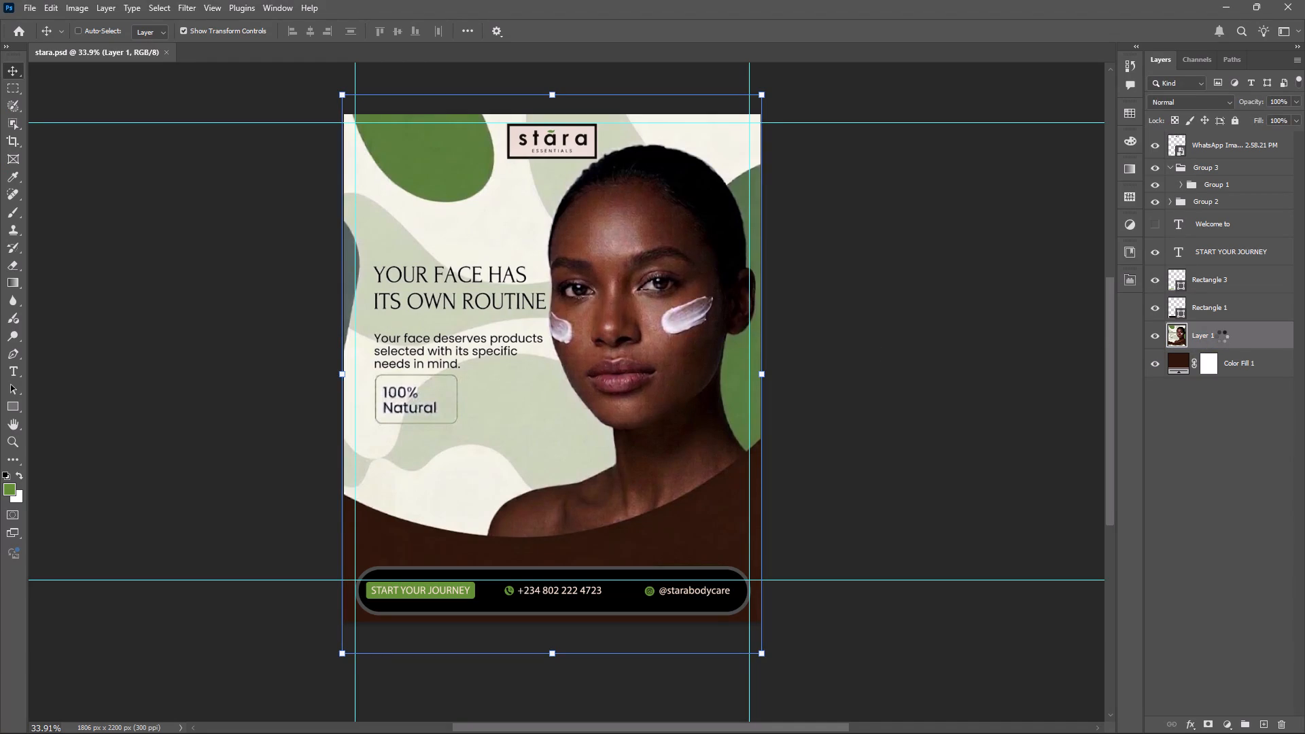
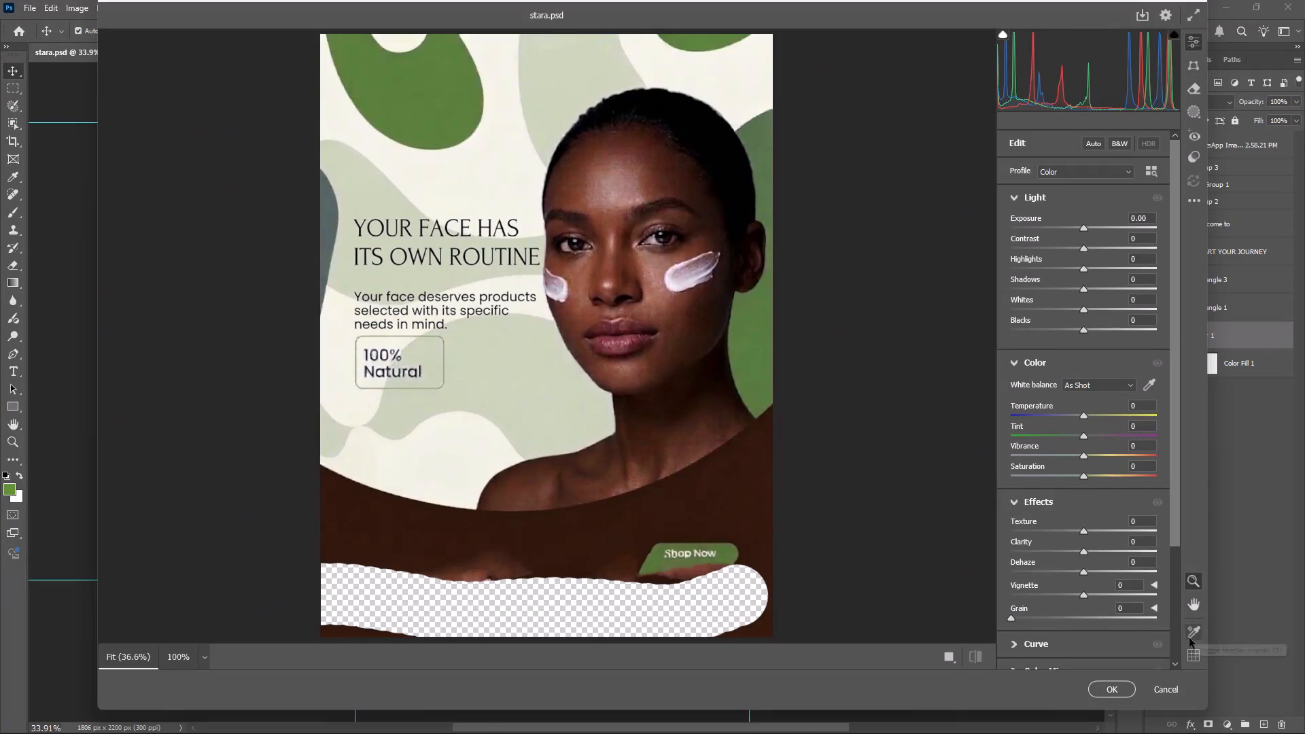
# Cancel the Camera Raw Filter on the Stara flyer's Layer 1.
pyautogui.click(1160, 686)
# Browse the designs related to the Pgold pin in Microsoft Edge and reread the Wednesday, November 4 entry in WPS Office.
pyautogui.hotkey('alt', 'Tab')
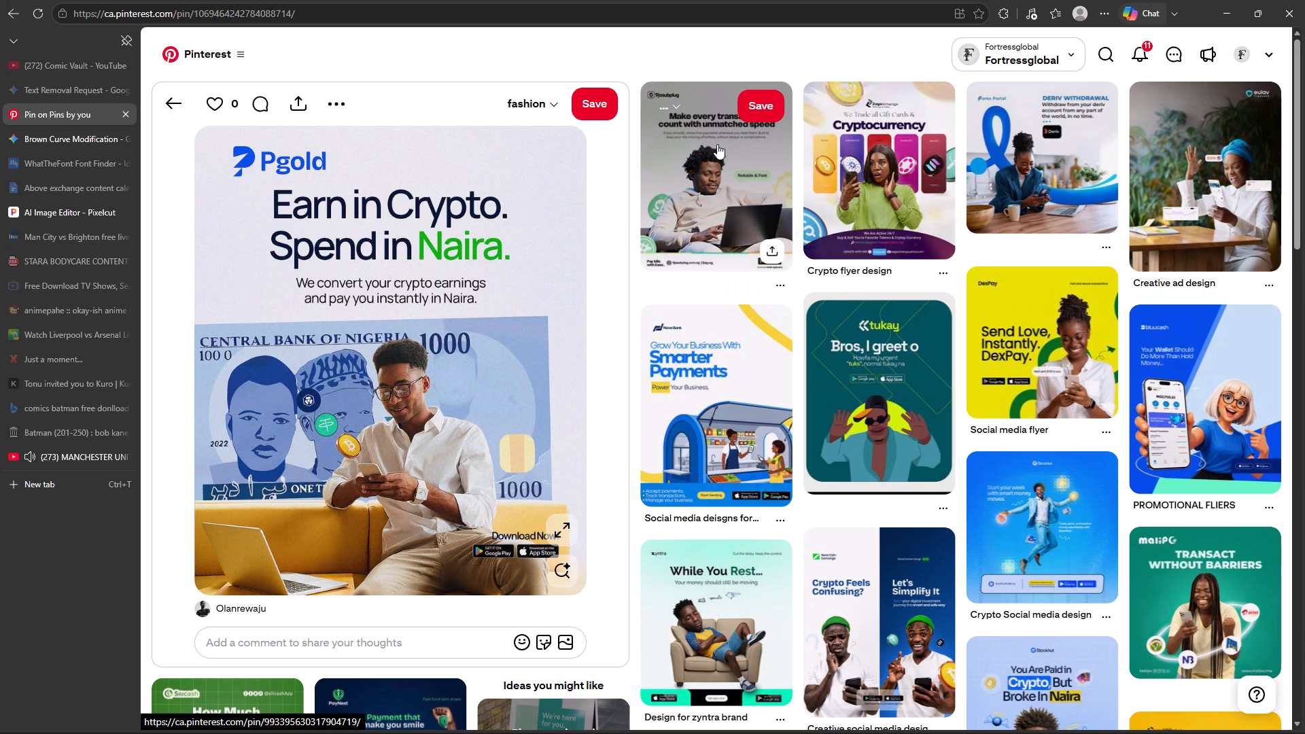
pyautogui.scroll(-5, 797, 321)
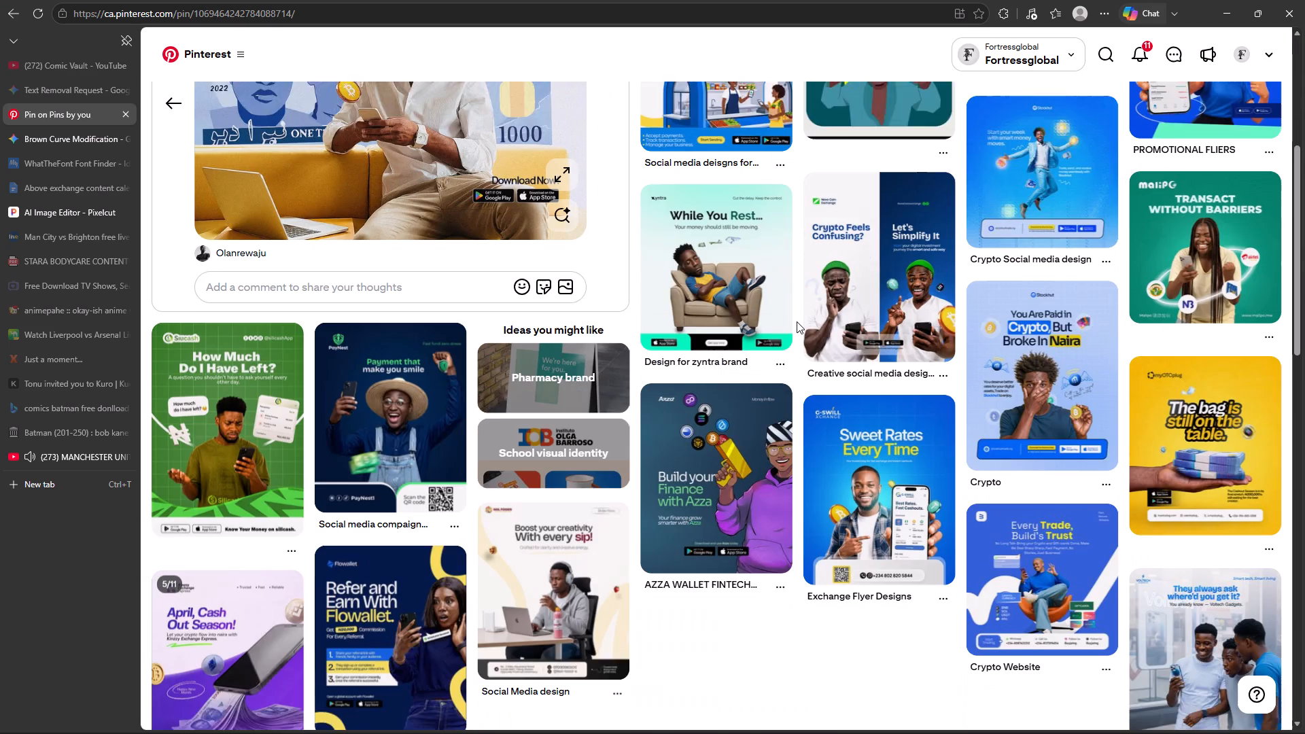
pyautogui.scroll(-3, 797, 321)
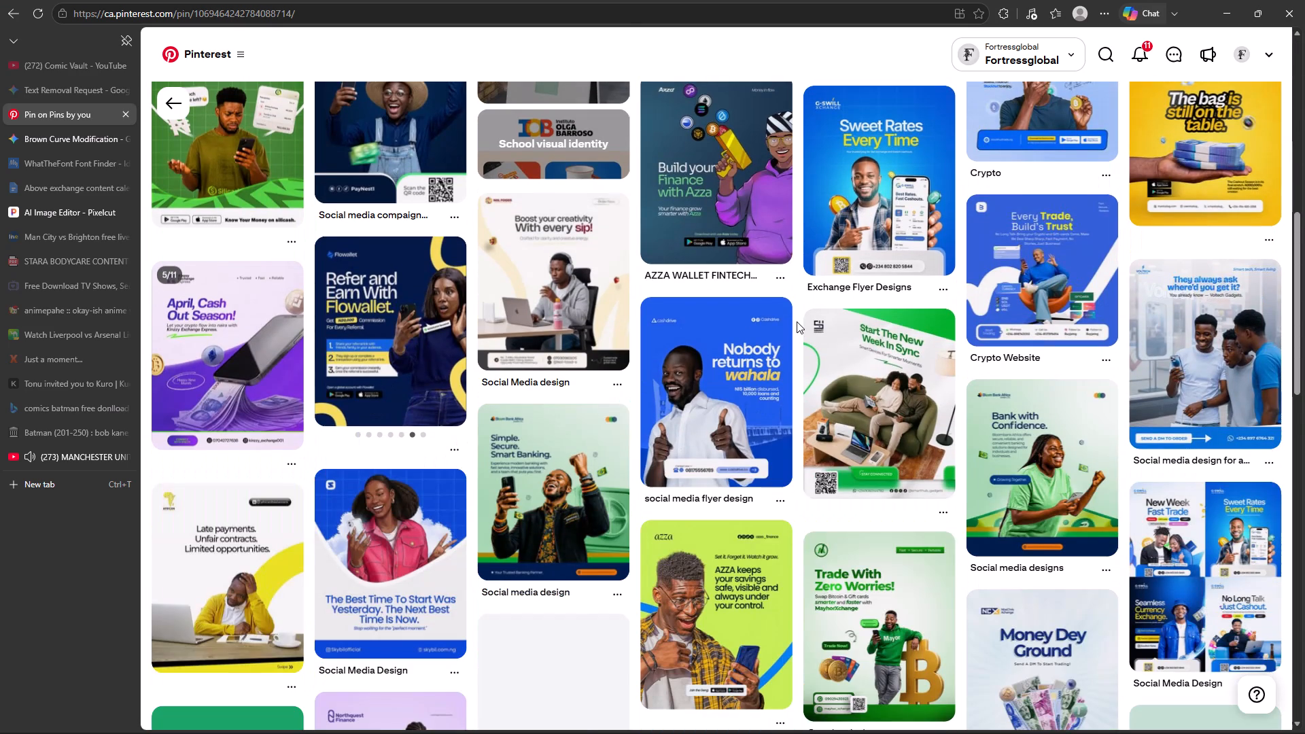
pyautogui.hotkey('alt', 'Tab')
pyautogui.hotkey('alt', 'Tab')
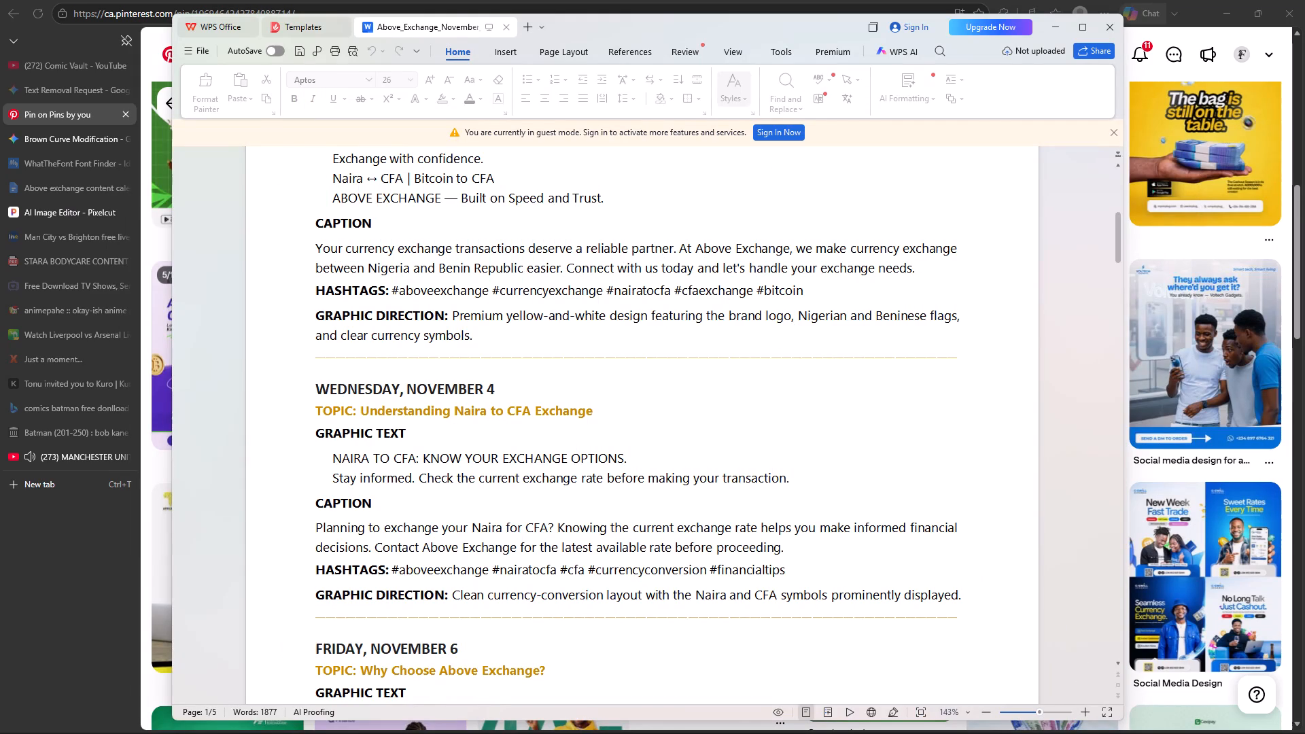
pyautogui.scroll(-1, 514, 471)
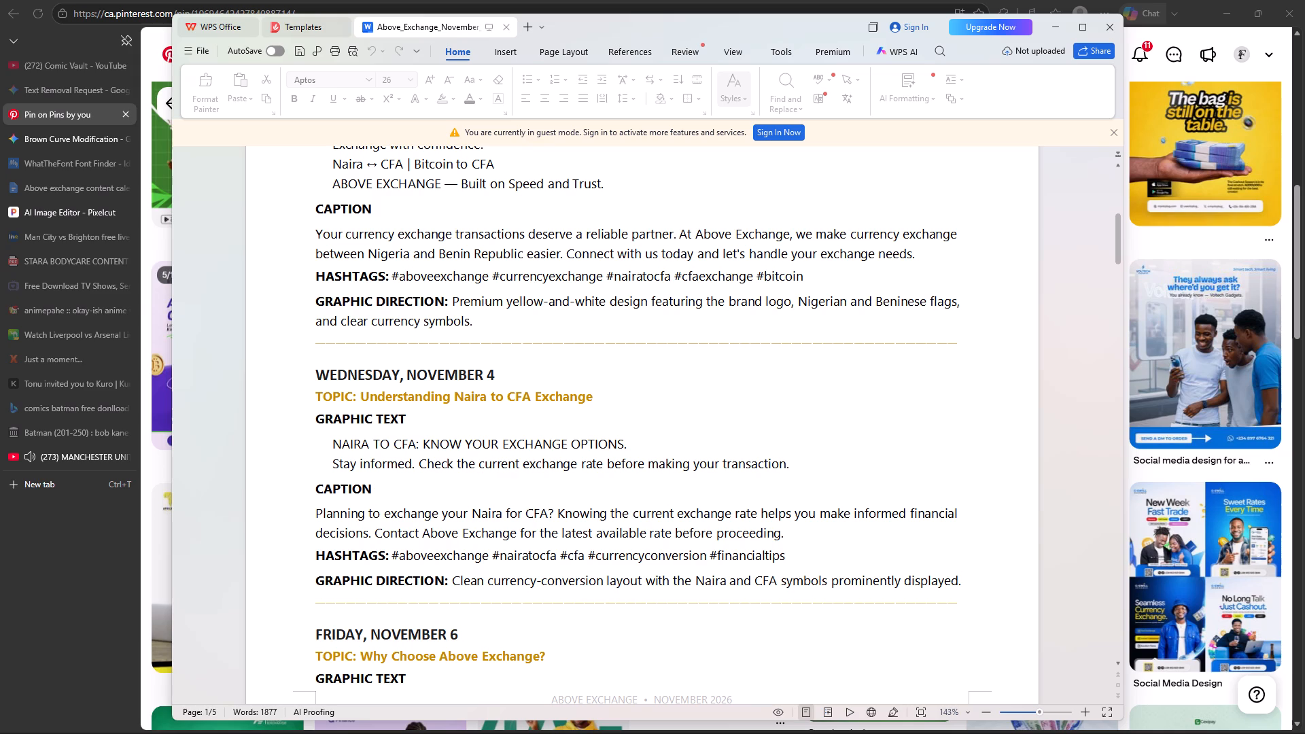
pyautogui.hotkey('alt', 'Tab')
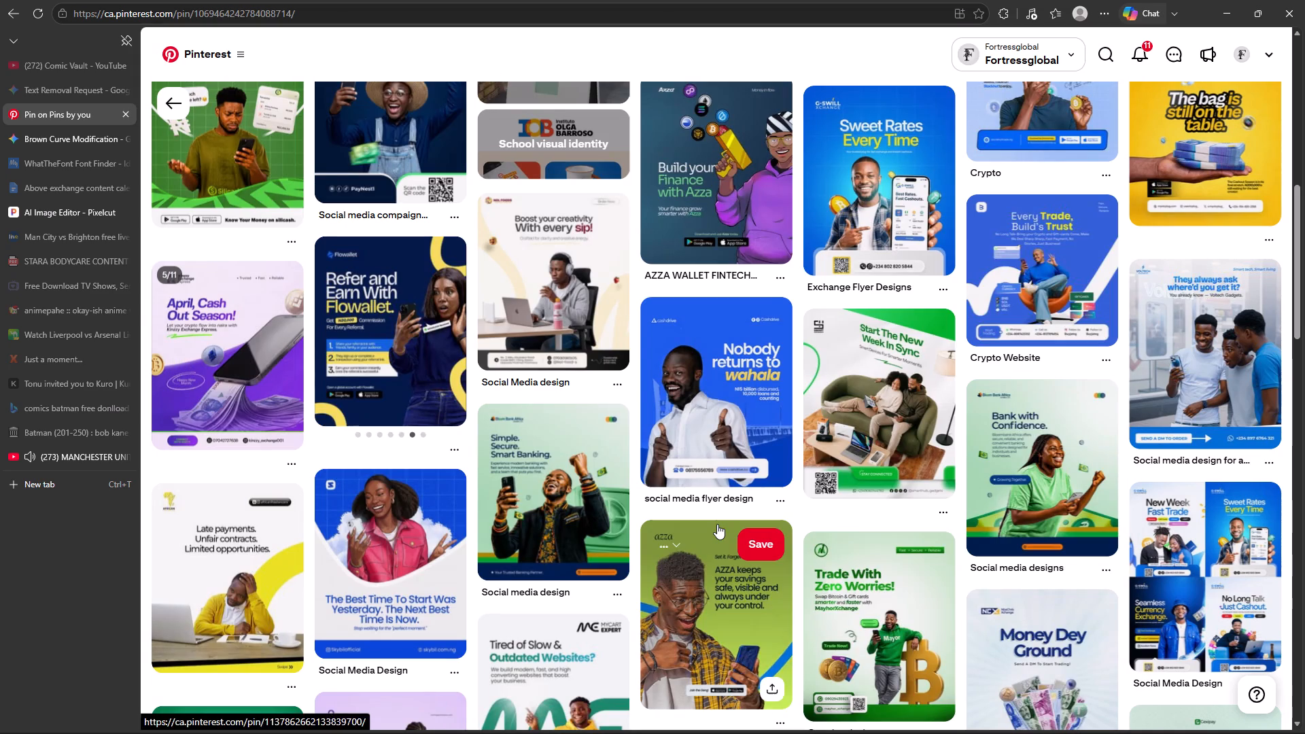
# Search Pinterest for "currency exchange flyer design".
pyautogui.scroll(8, 734, 409)
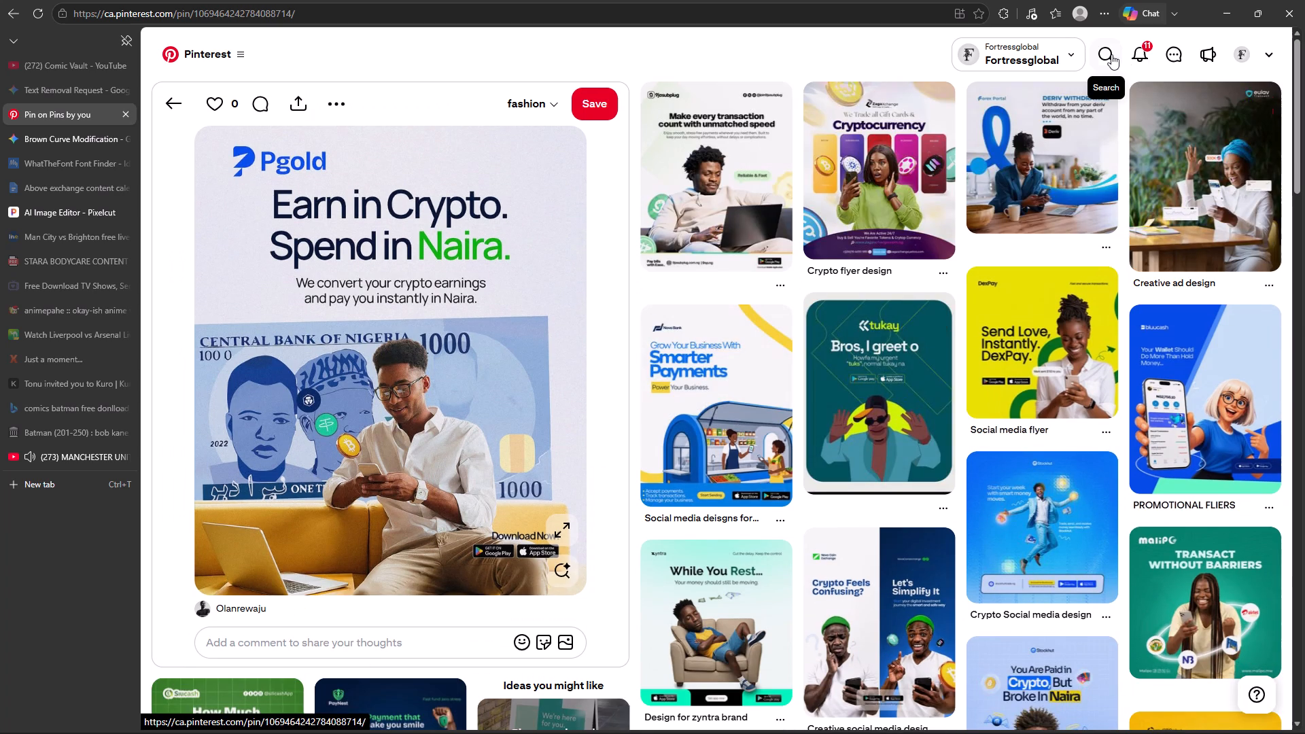
pyautogui.click(1107, 54)
pyautogui.write('currency ex')
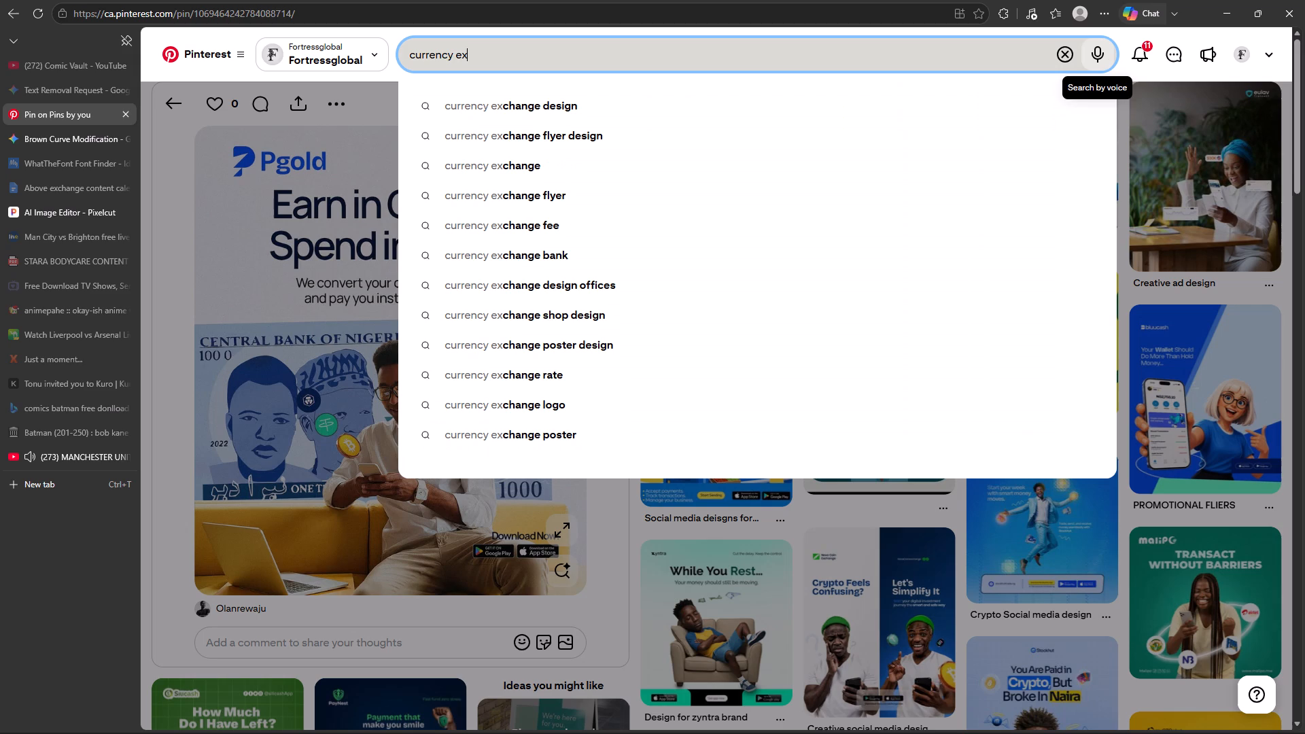
pyautogui.press('Down')
pyautogui.press('Down')
pyautogui.press('Return')
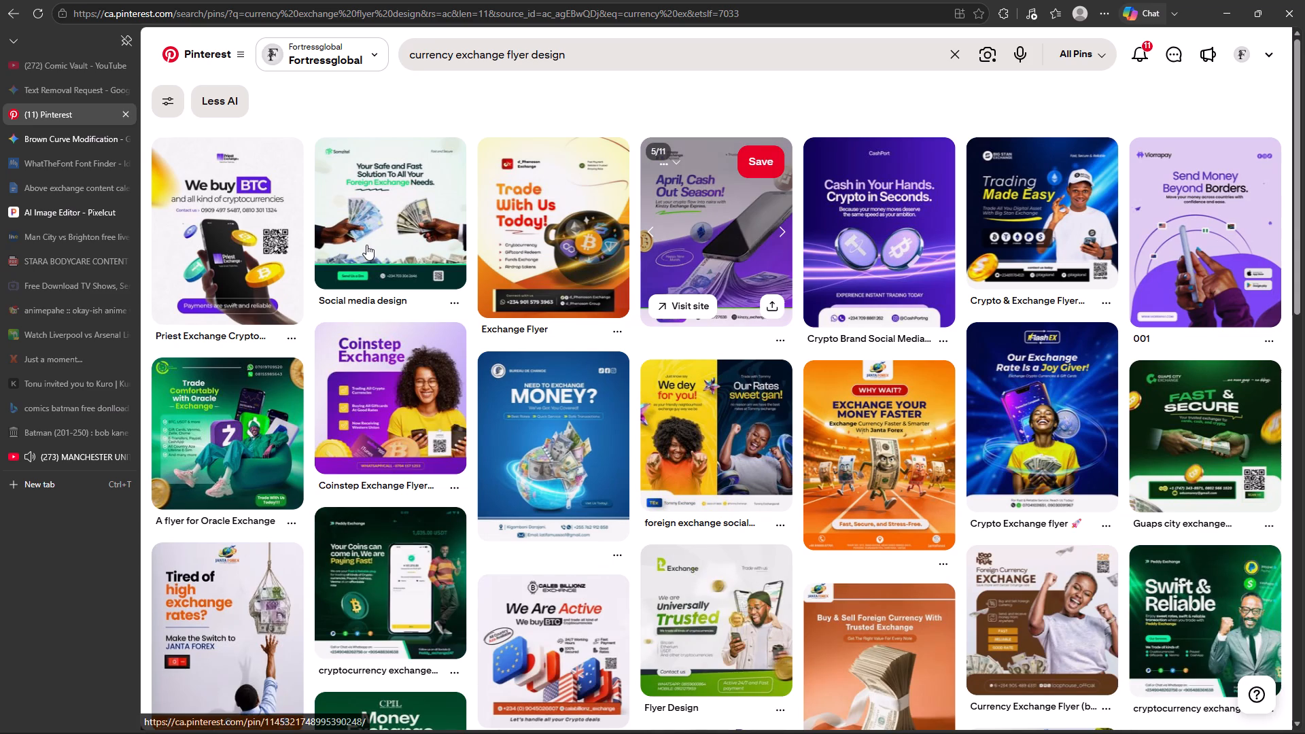
# Open the Somzitel "Your Safe and Fast Solution To All Your Foreign Exchange Needs" pin and copy its image.
pyautogui.click(379, 230)
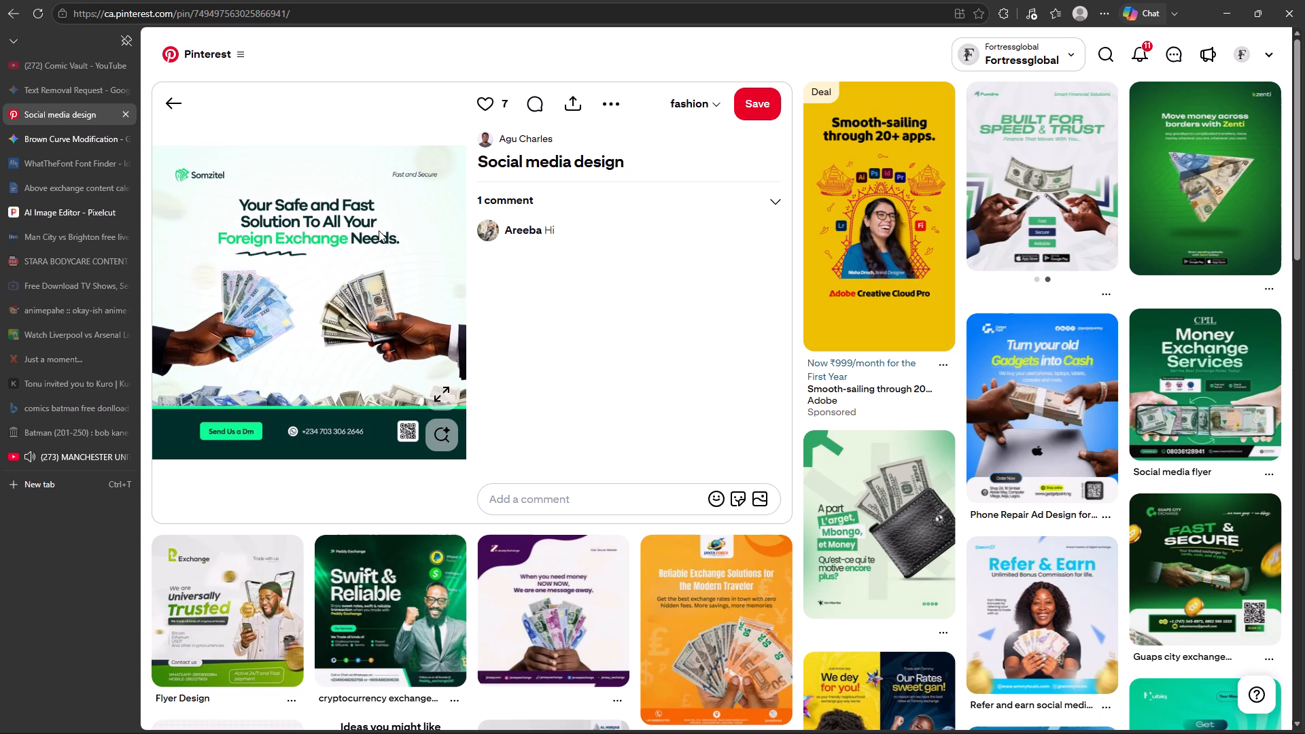
pyautogui.rightClick(371, 263)
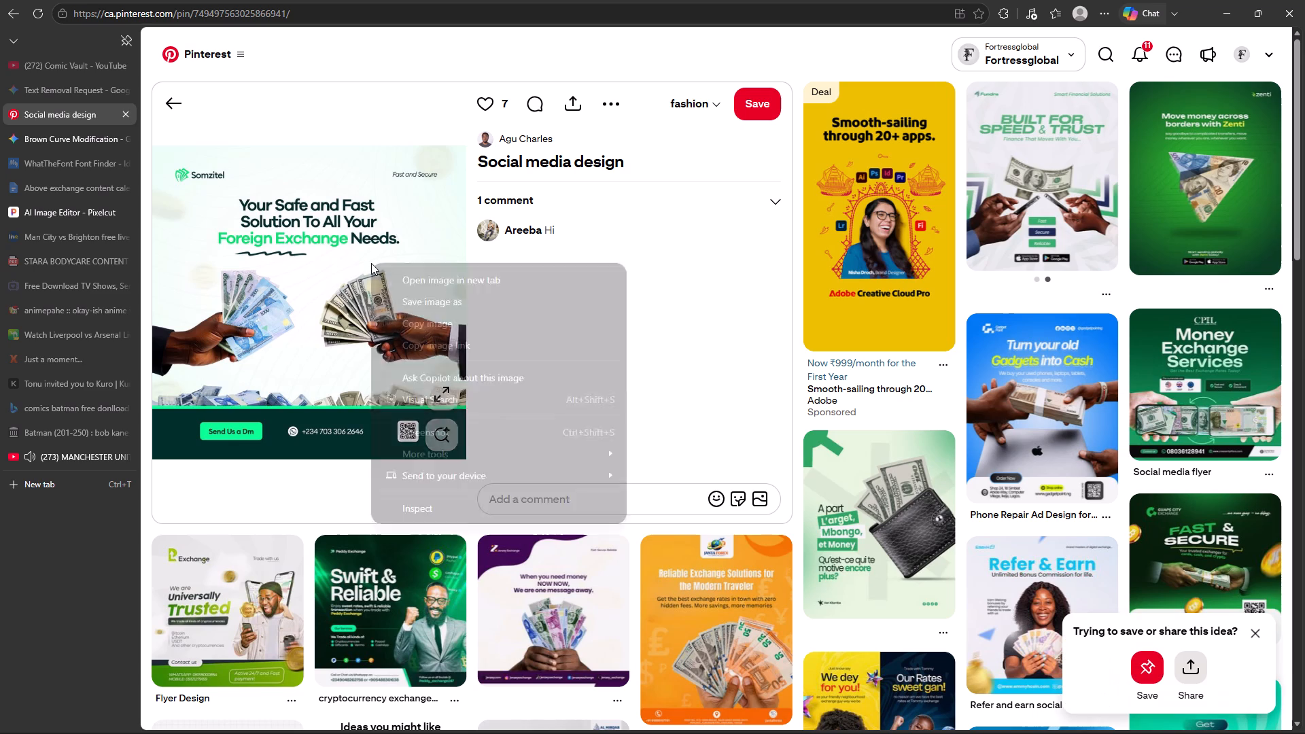
pyautogui.click(428, 323)
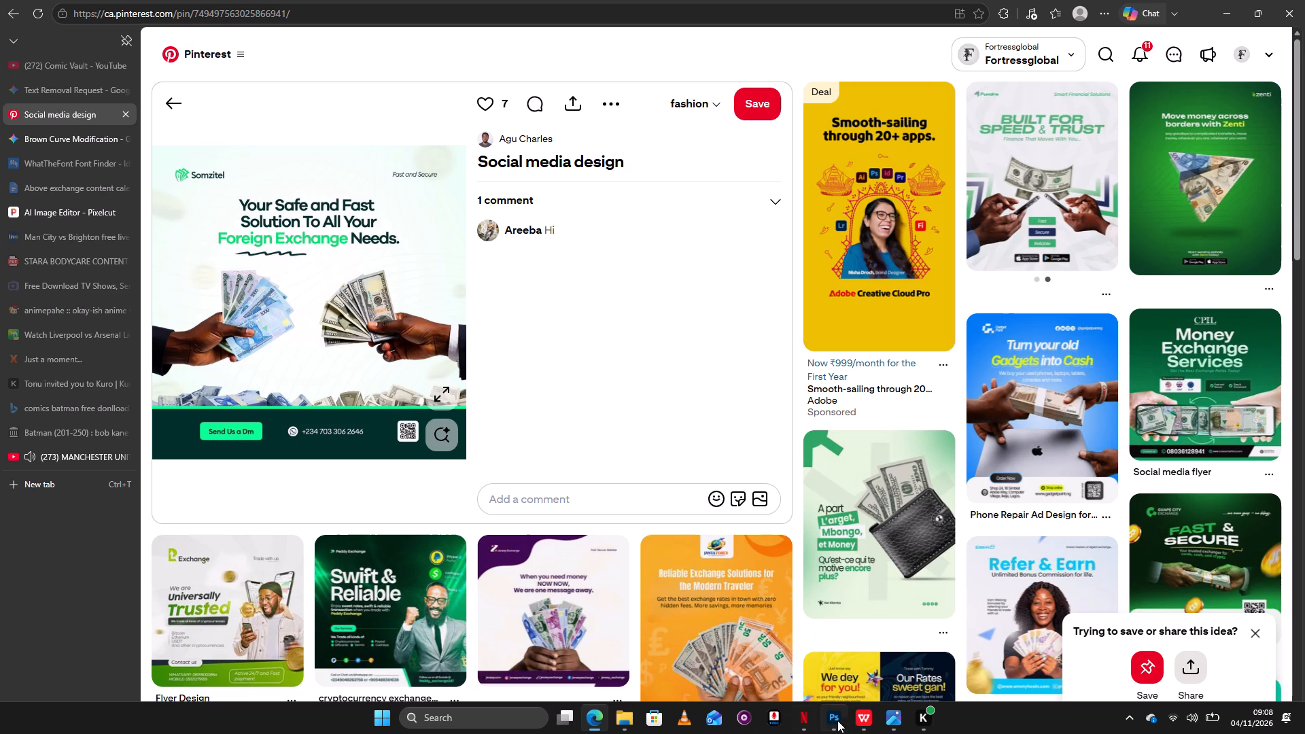
# Switch to Photoshop and close stara.psd.
pyautogui.click(834, 720)
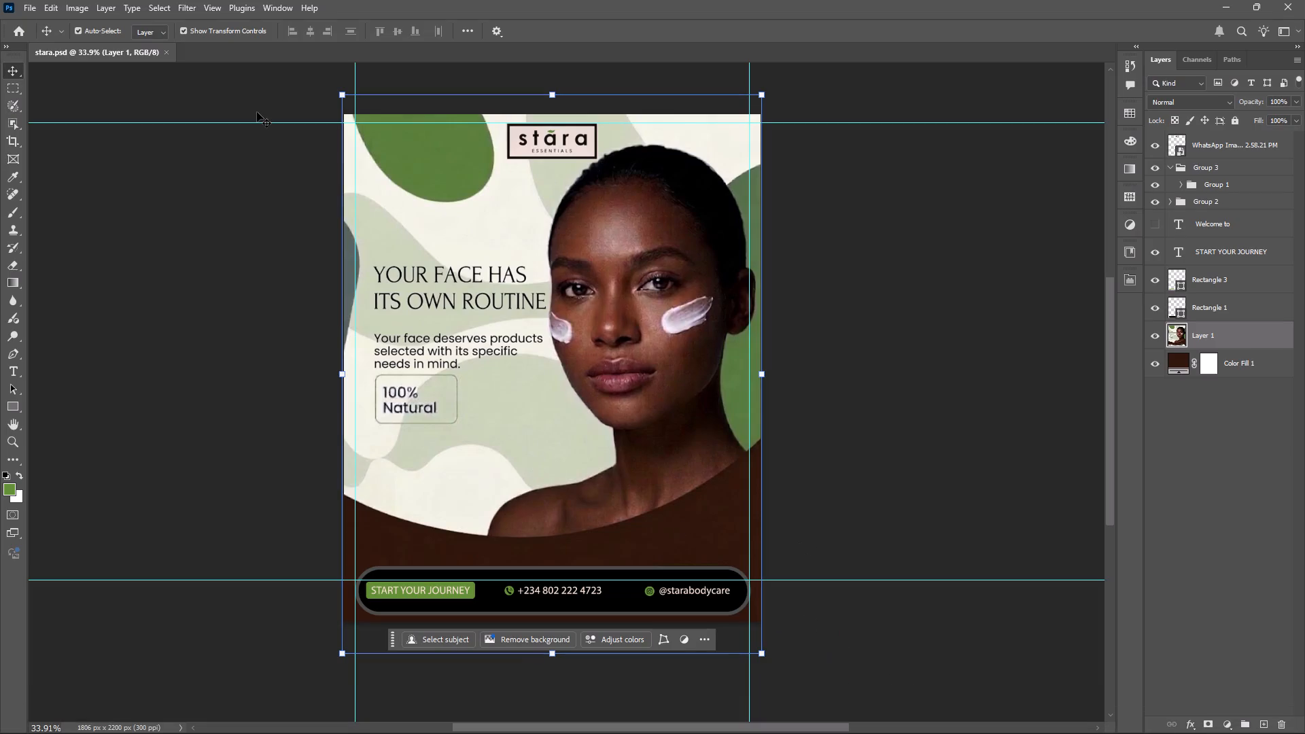
pyautogui.click(164, 53)
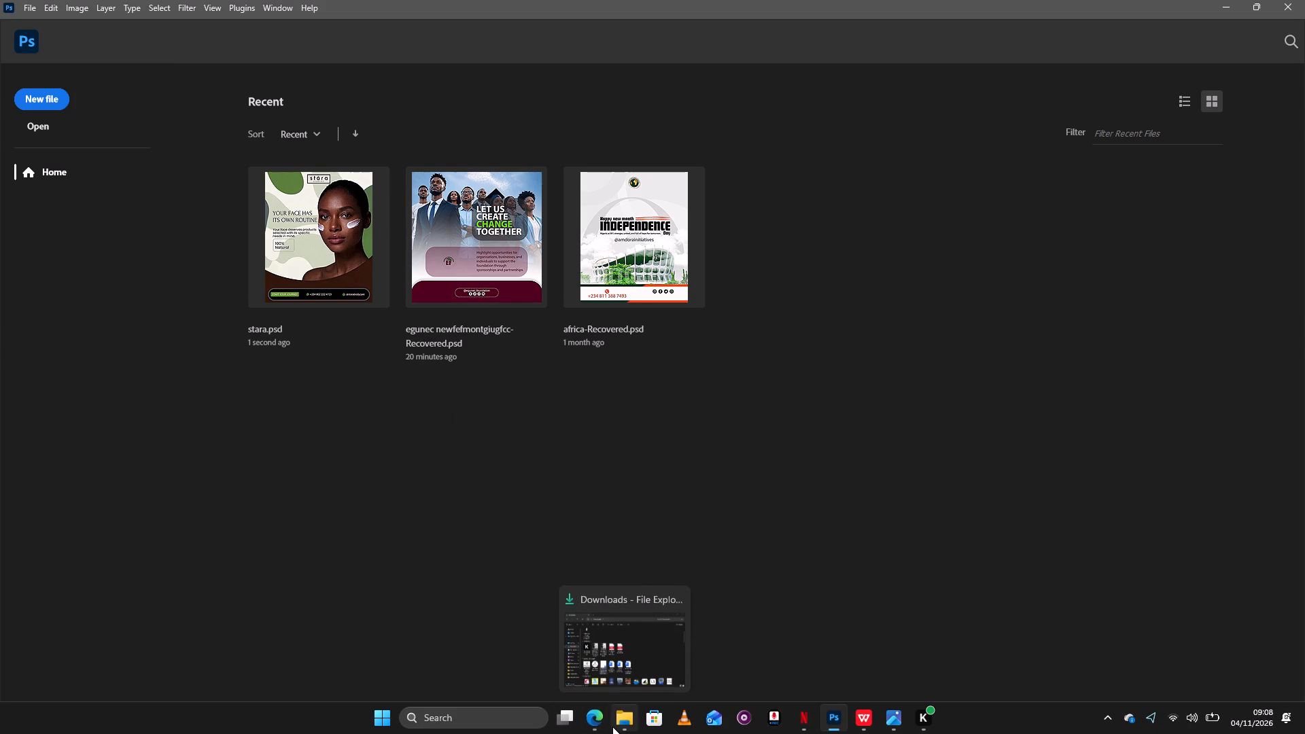
# Open the end2end PSD from the WORK folder in File Explorer.
pyautogui.click(616, 643)
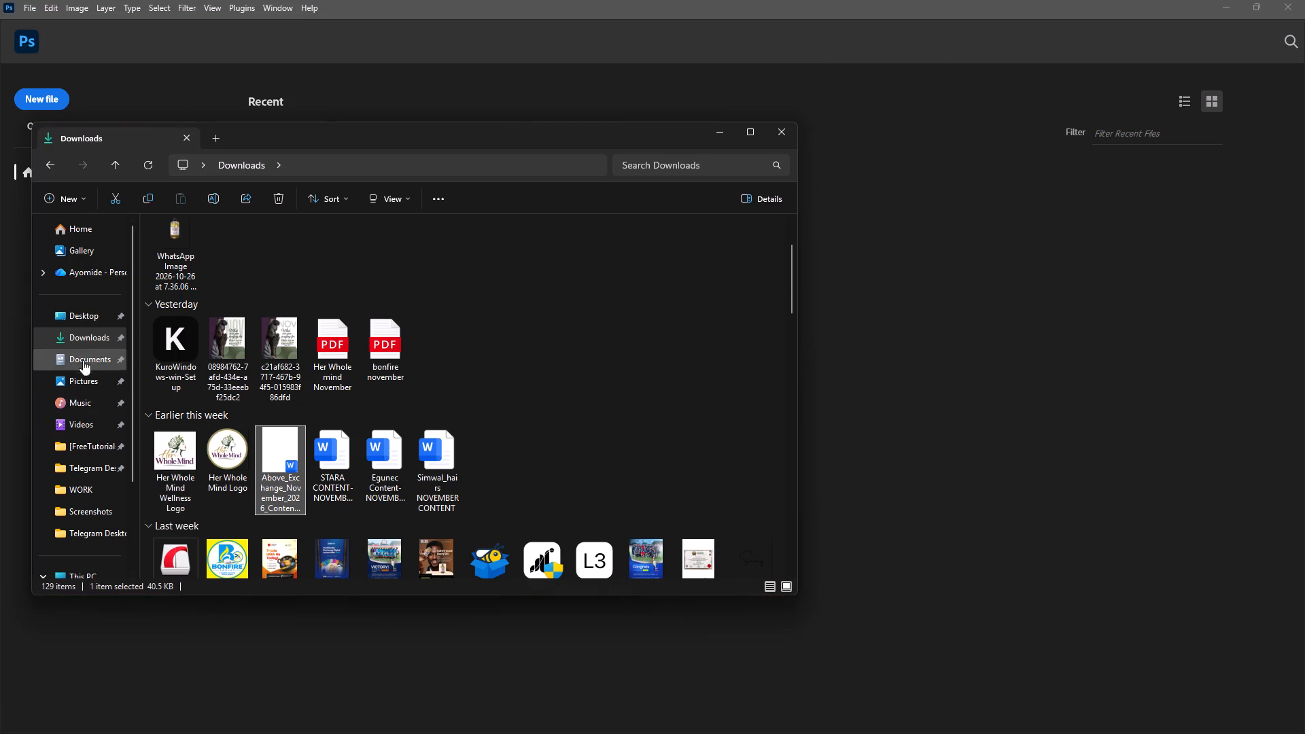
pyautogui.click(100, 483)
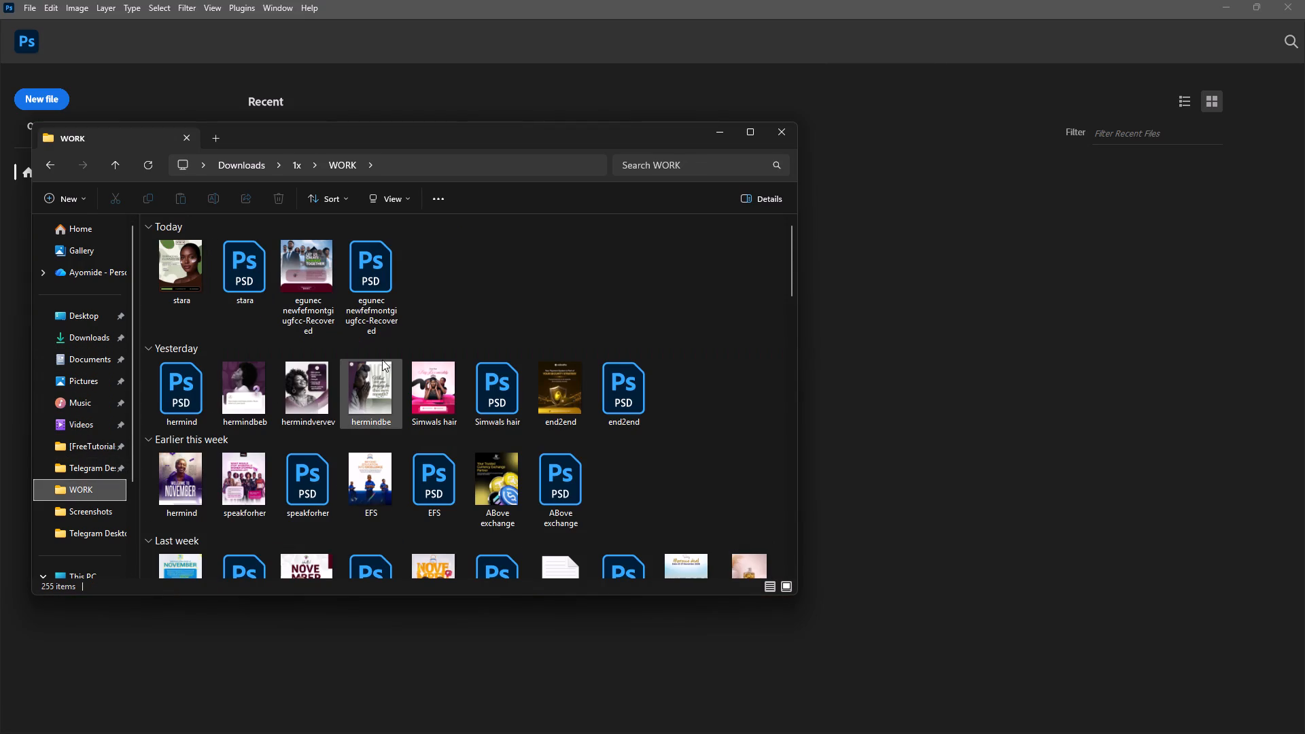
pyautogui.doubleClick(634, 400)
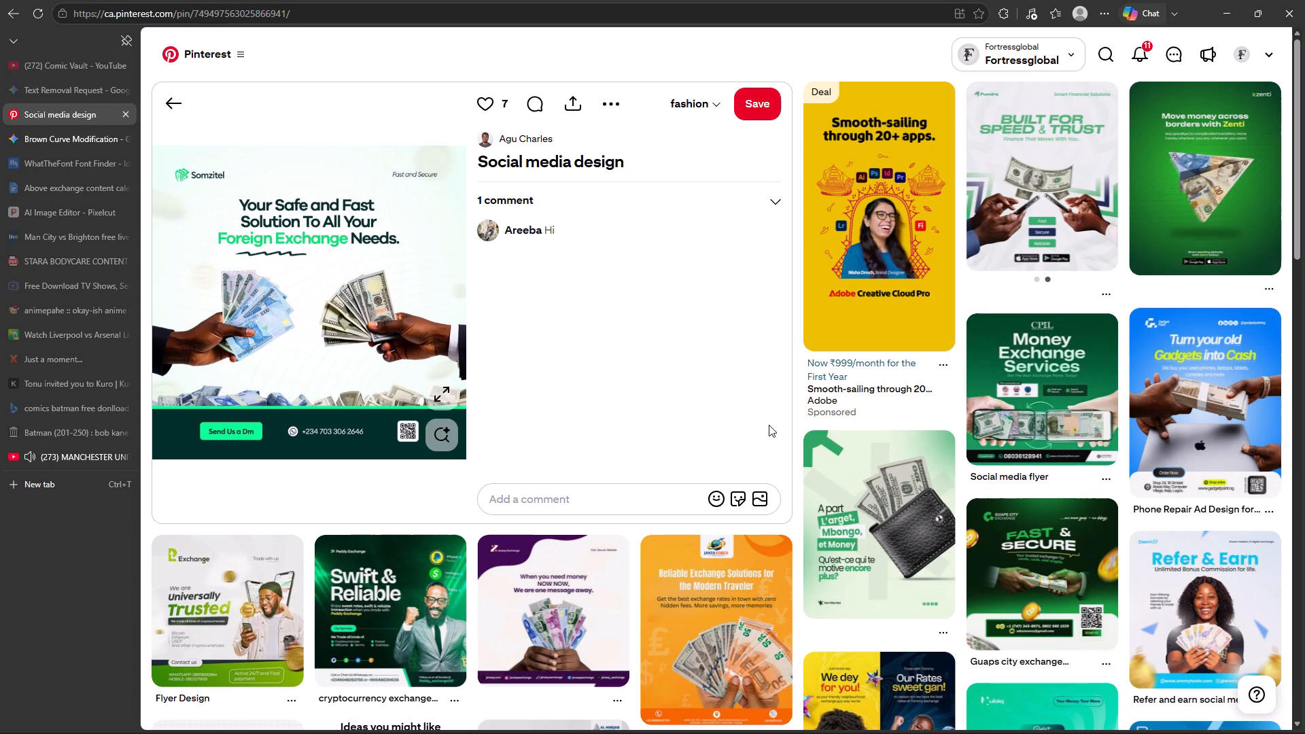
pyautogui.scroll(-3, 769, 425)
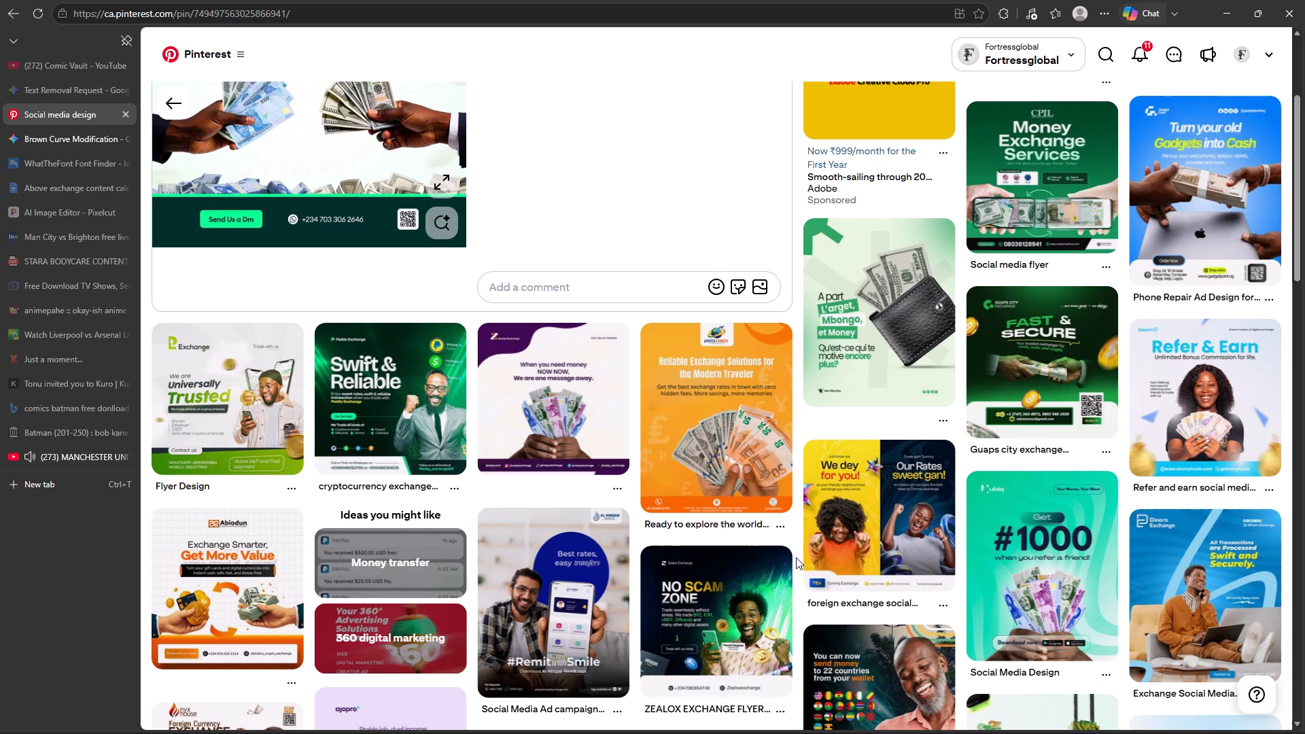
pyautogui.click(224, 590)
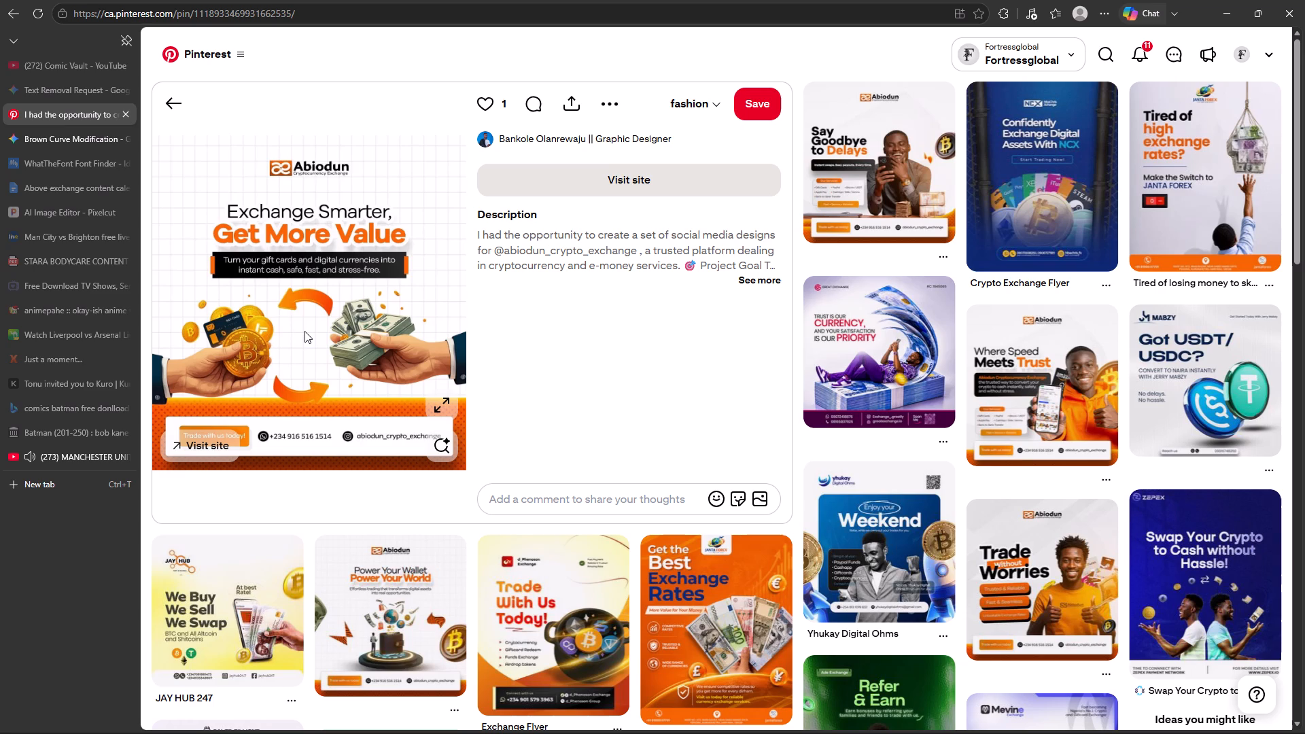
# Search Pinterest for "curved arrows".
pyautogui.click(1102, 53)
pyautogui.write('cu')
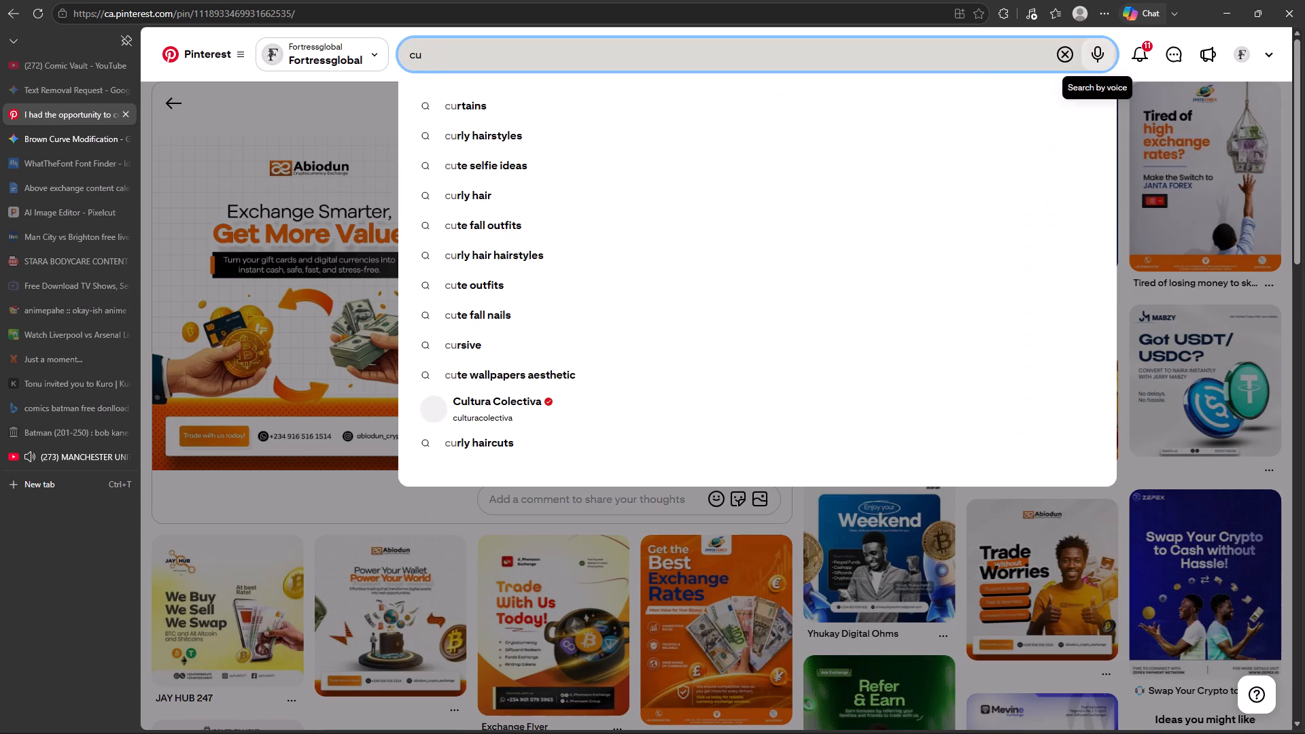
pyautogui.write('rved arrows')
pyautogui.press('Return')
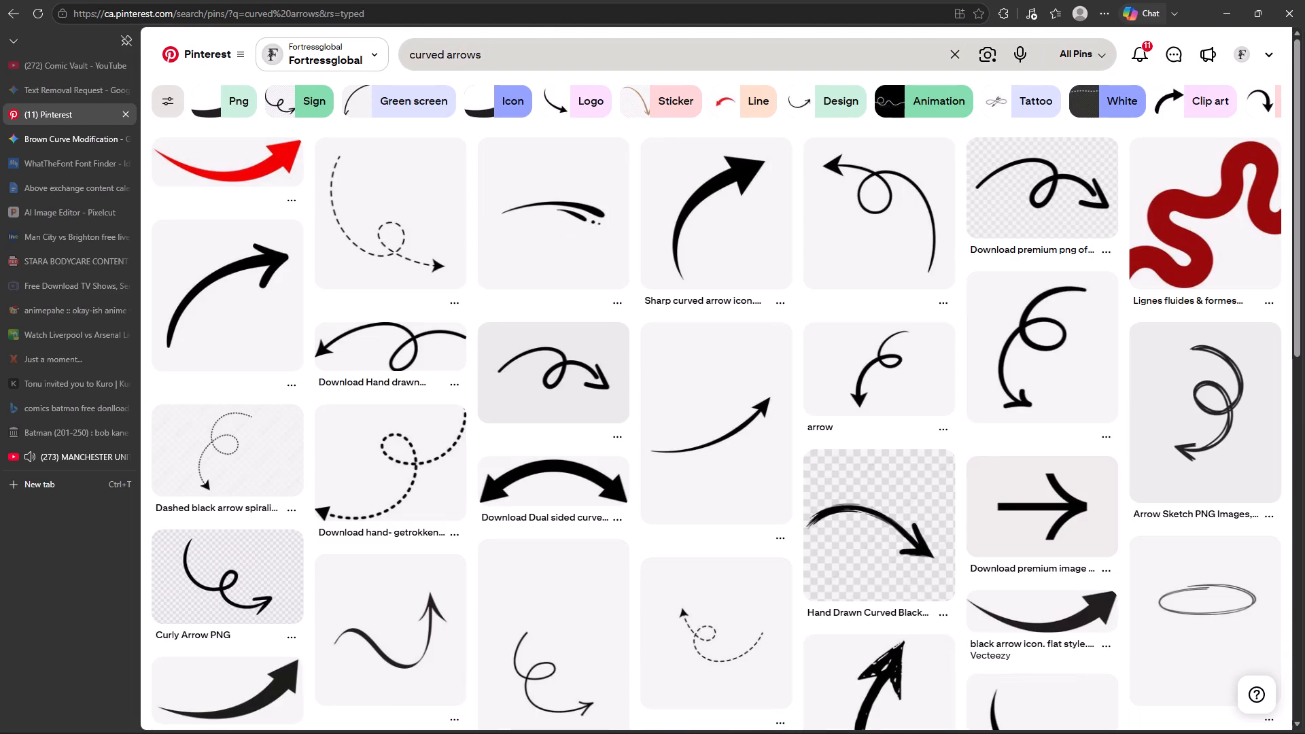
# Replace the word "curved" in the Pinterest query to search for "exchange arrows".
pyautogui.click(445, 56)
pyautogui.press('BackSpace')
pyautogui.press('BackSpace')
pyautogui.press('BackSpace')
pyautogui.press('BackSpace')
pyautogui.press('BackSpace')
pyautogui.press('BackSpace')
pyautogui.press('BackSpace')
pyautogui.press('BackSpace')
pyautogui.press('BackSpace')
pyautogui.press('BackSpace')
pyautogui.press('BackSpace')
pyautogui.press('BackSpace')
pyautogui.press('BackSpace')
pyautogui.press('BackSpace')
pyautogui.press('BackSpace')
pyautogui.press('BackSpace')
pyautogui.press('BackSpace')
pyautogui.press('BackSpace')
pyautogui.press('BackSpace')
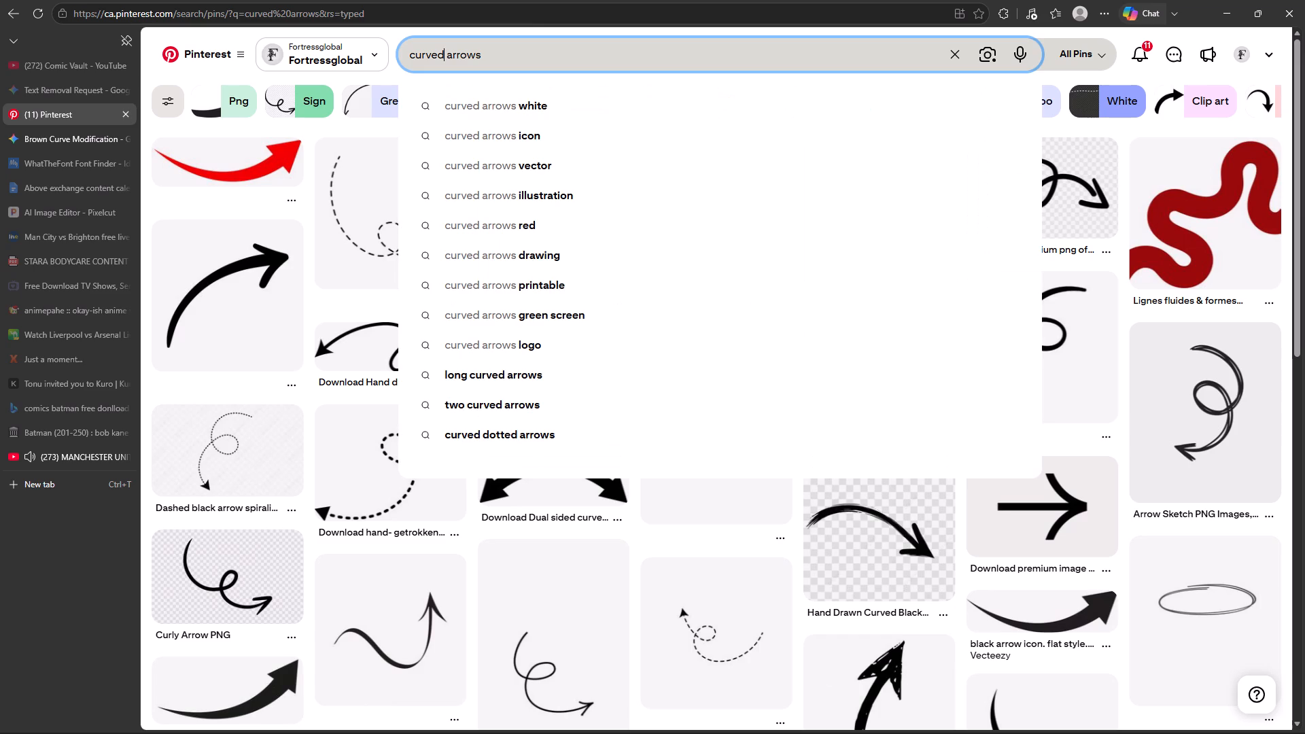
pyautogui.write('exchange')
pyautogui.press('Return')
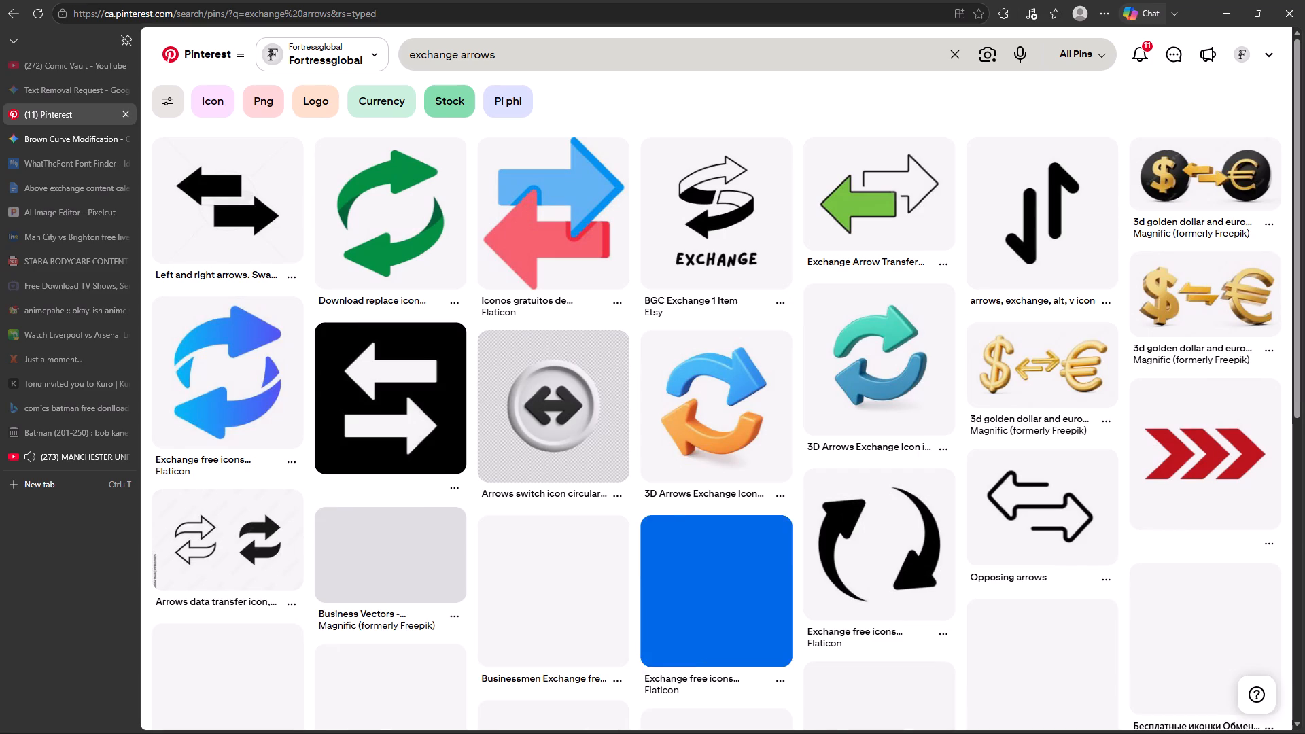
# Open the green double curved exchange arrows pin and save its image to the computer.
pyautogui.click(408, 222)
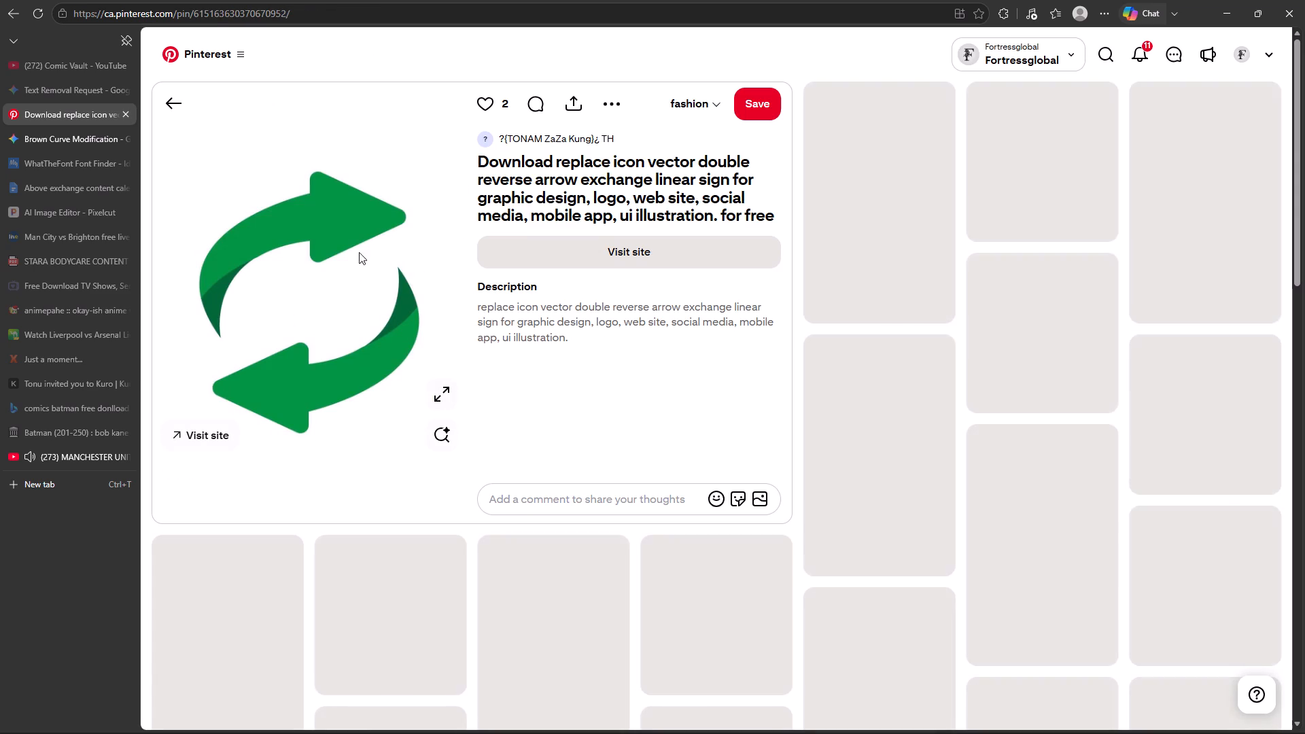
pyautogui.rightClick(319, 294)
pyautogui.click(368, 333)
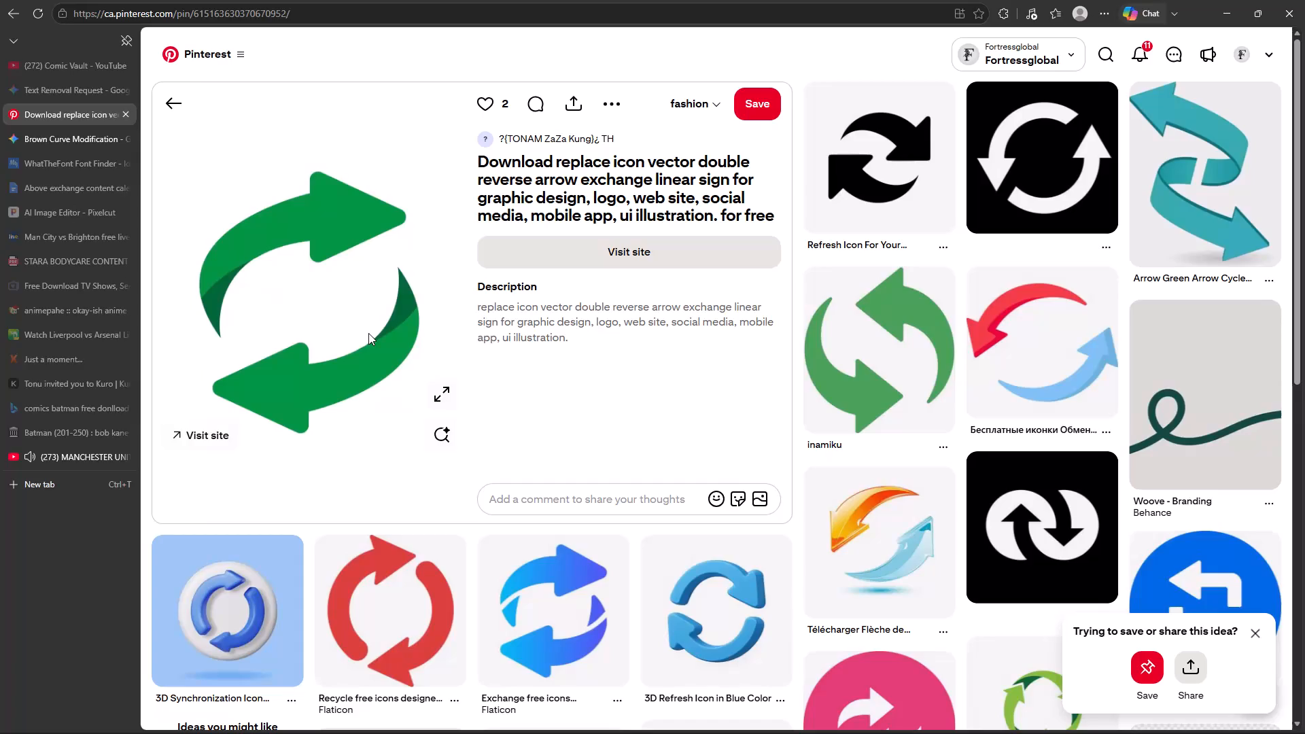
pyautogui.press('Return')
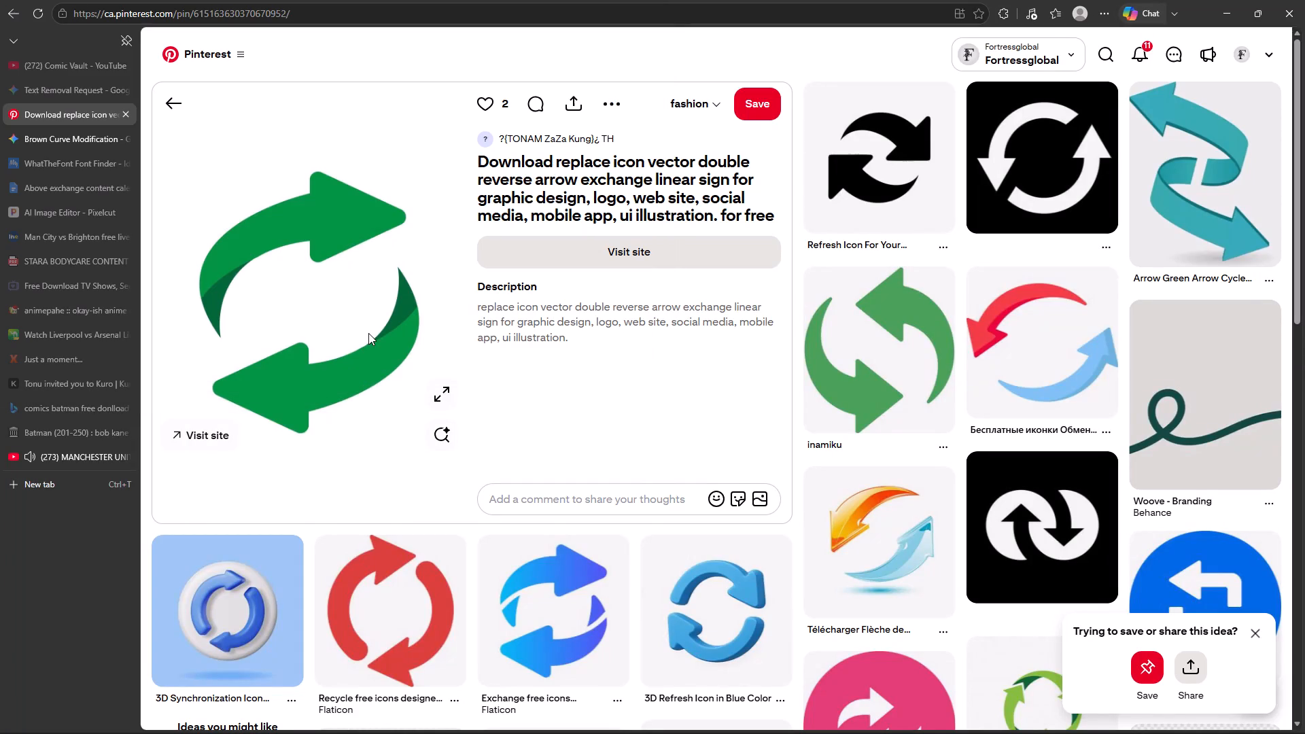
# Switch to the Pixelcut AI image editor and reload the page holding the body oil bottle image.
pyautogui.click(49, 217)
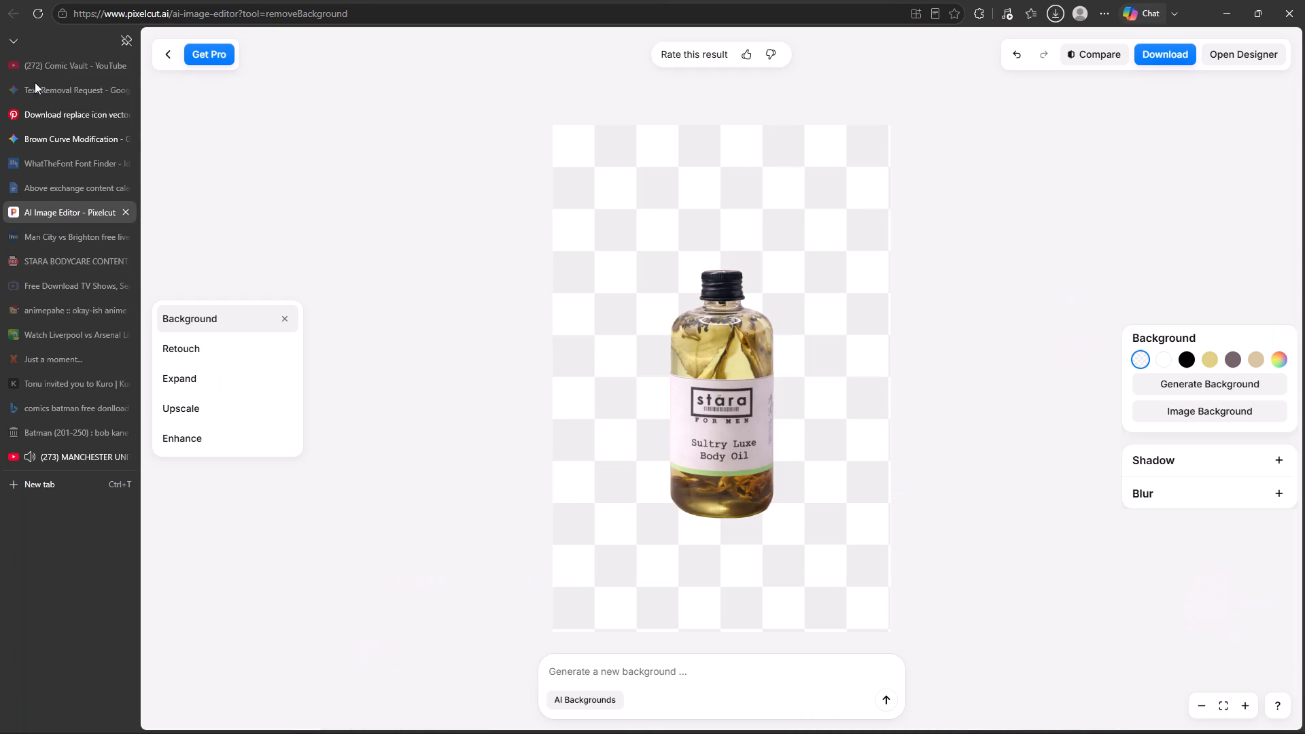
pyautogui.click(37, 11)
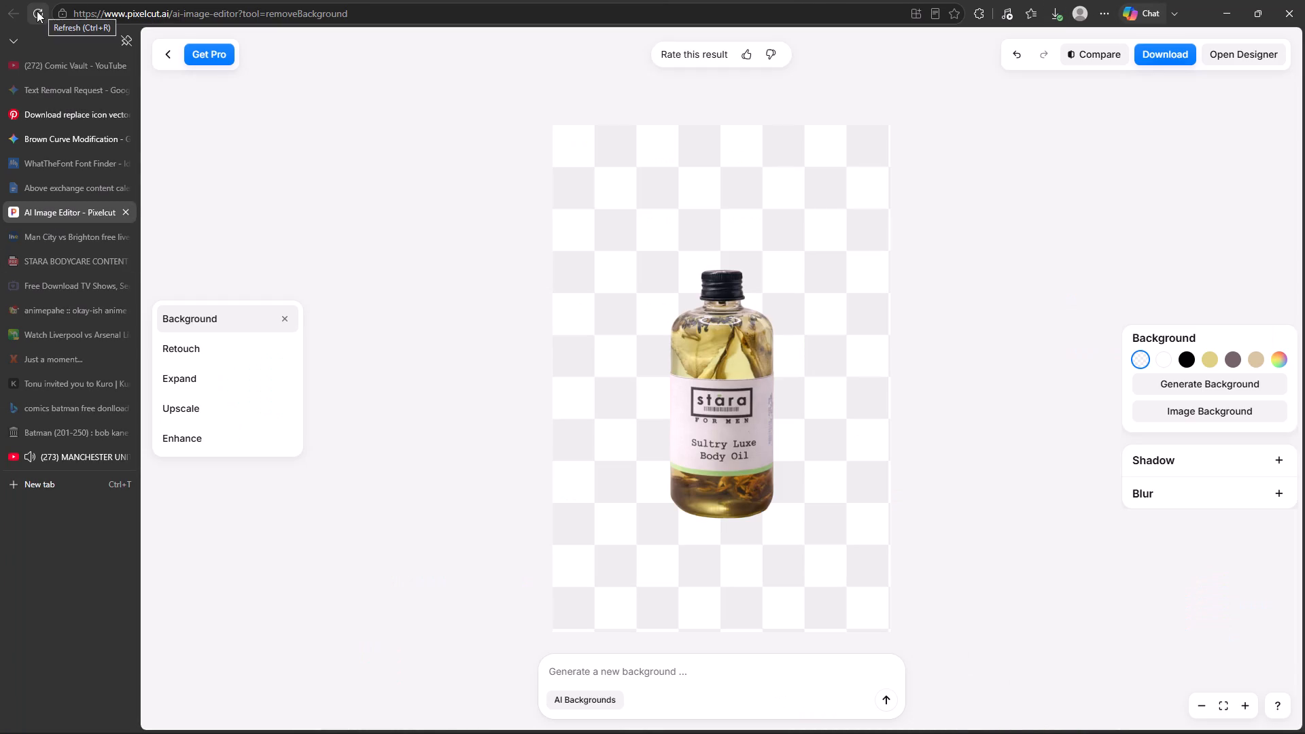
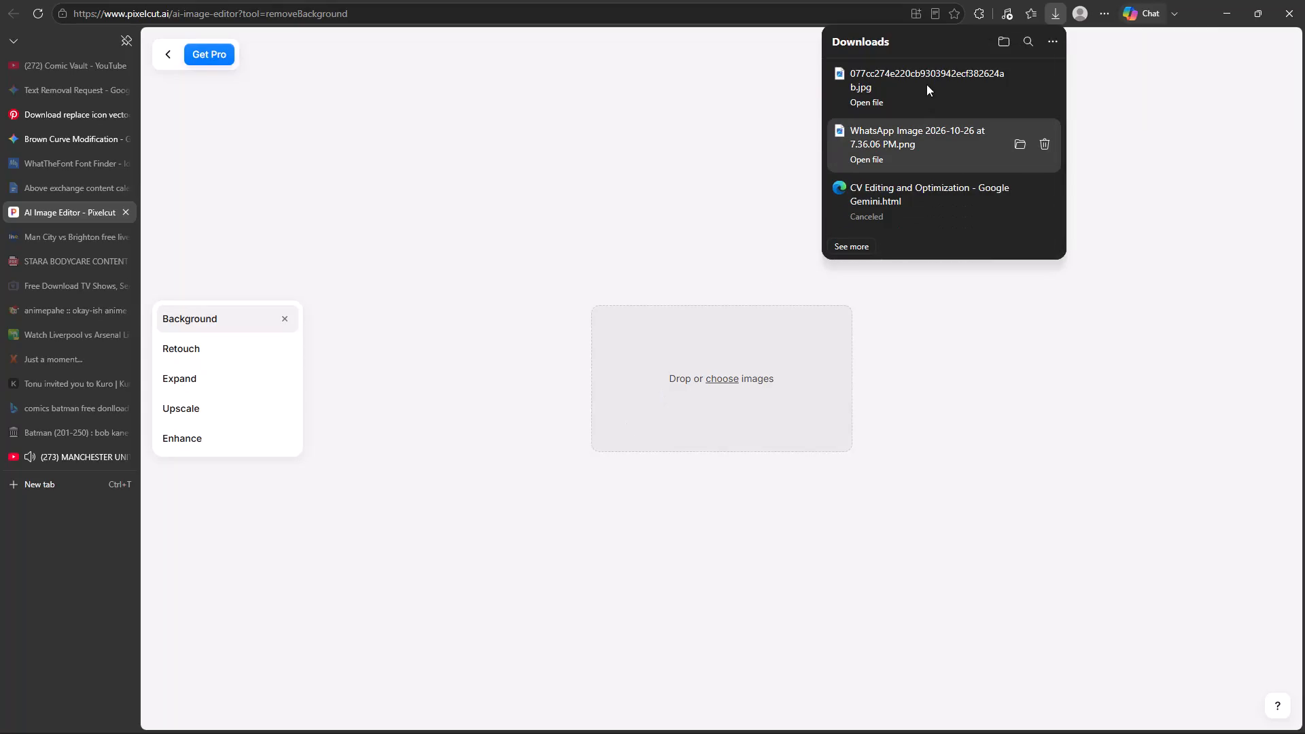
pyautogui.moveTo(896, 86); pyautogui.dragTo(720, 370)
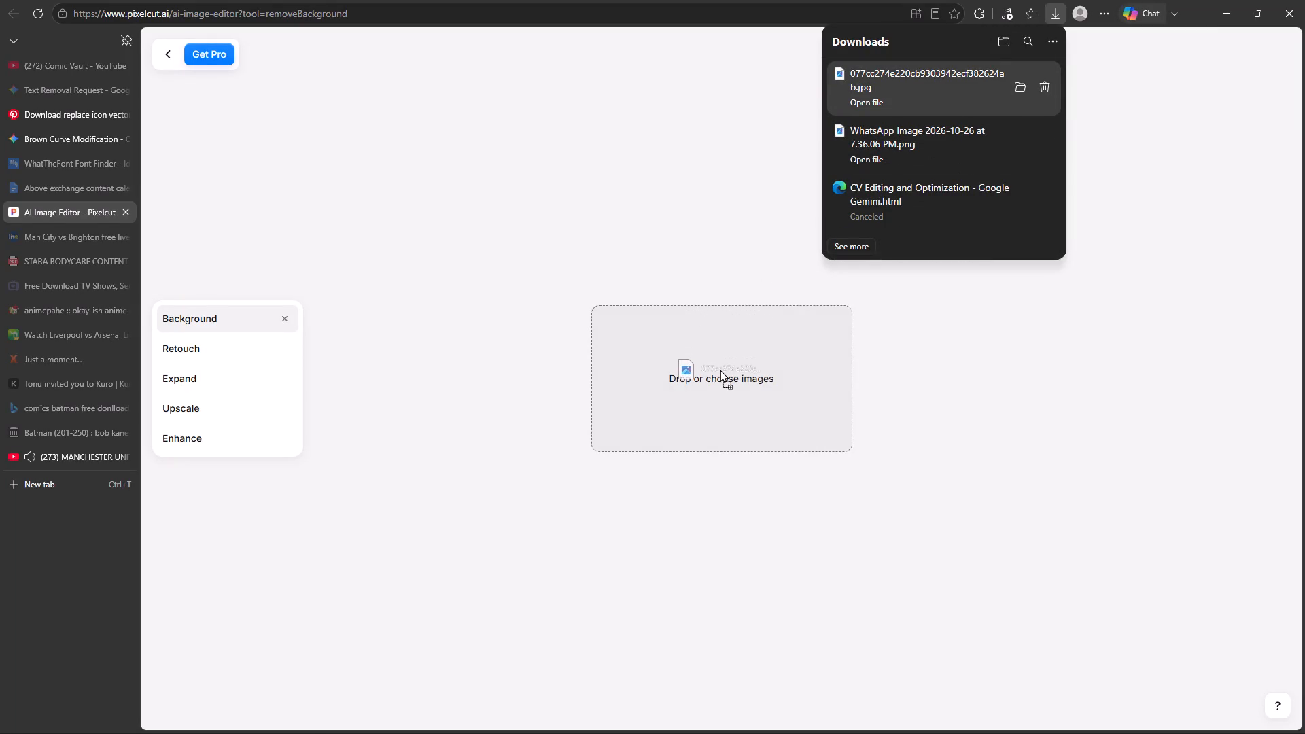
pyautogui.moveTo(720, 370); pyautogui.dragTo(720, 371)
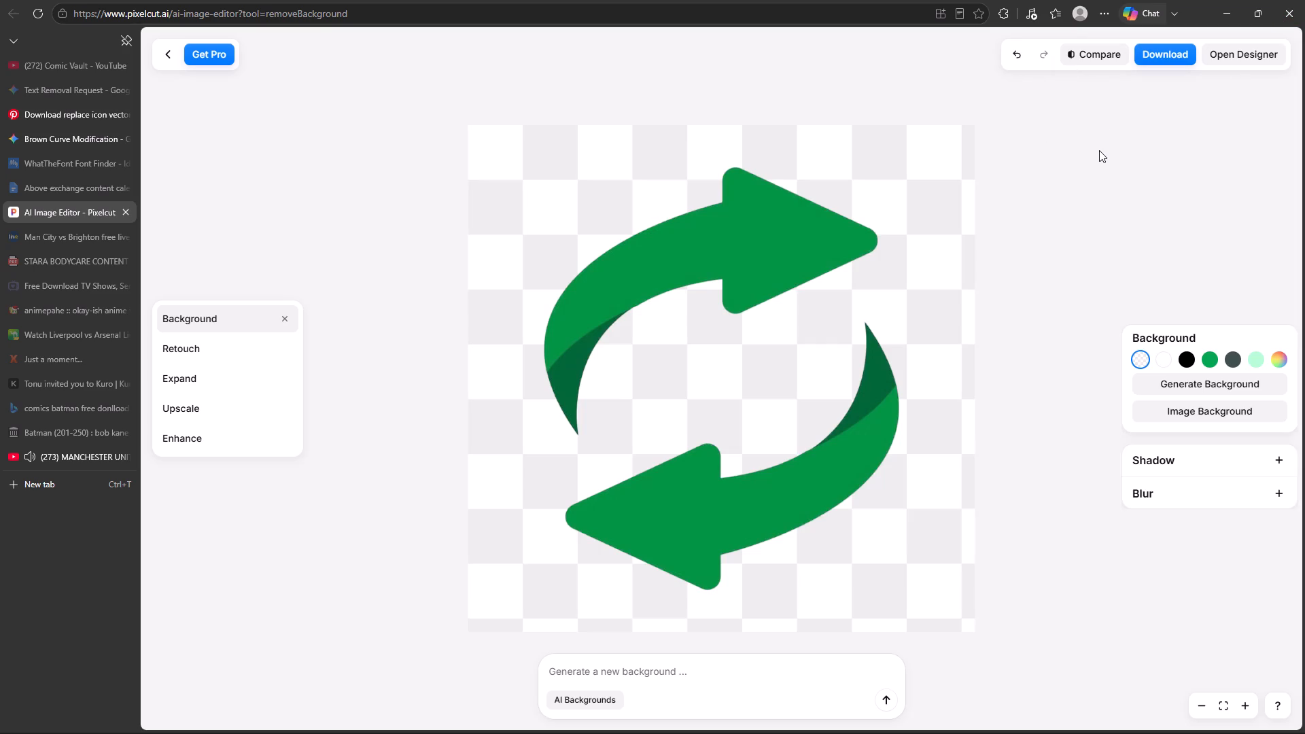
pyautogui.click(1151, 57)
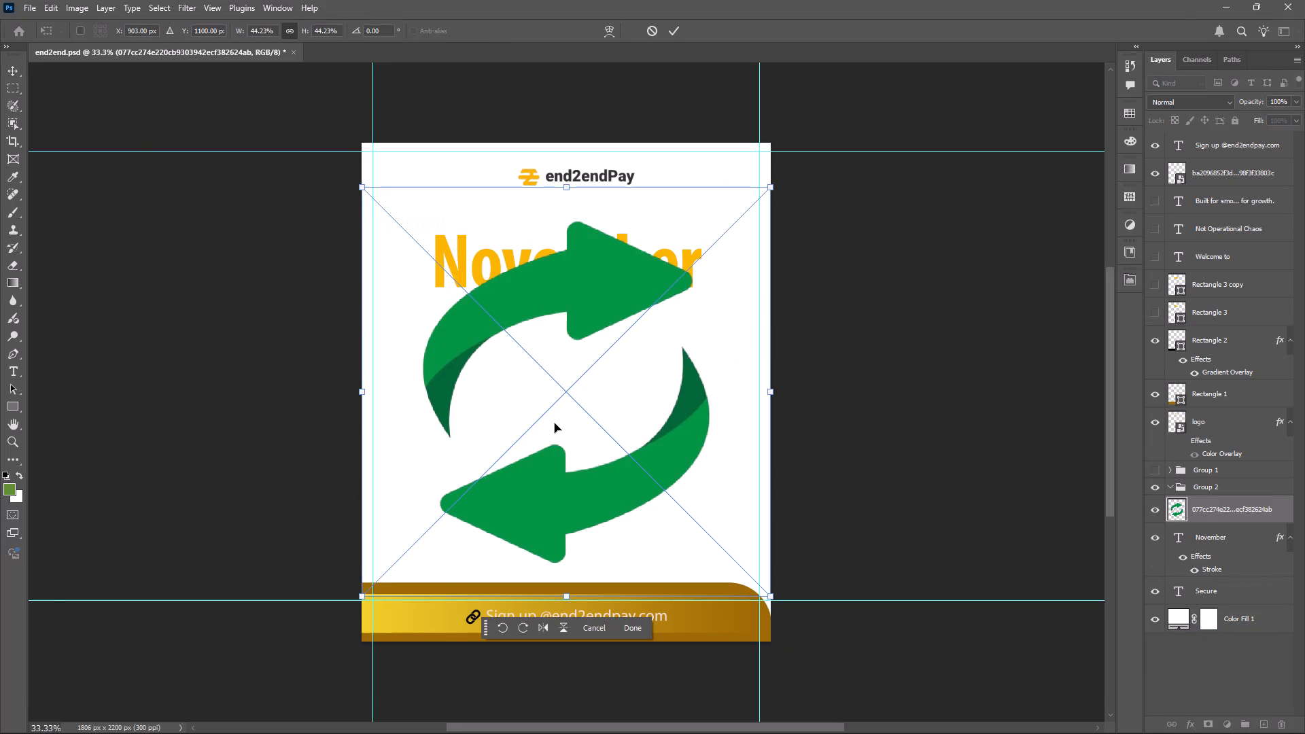
pyautogui.keyDown('alt'); pyautogui.moveTo(775, 392); pyautogui.dragTo(722, 396); pyautogui.keyUp('alt')
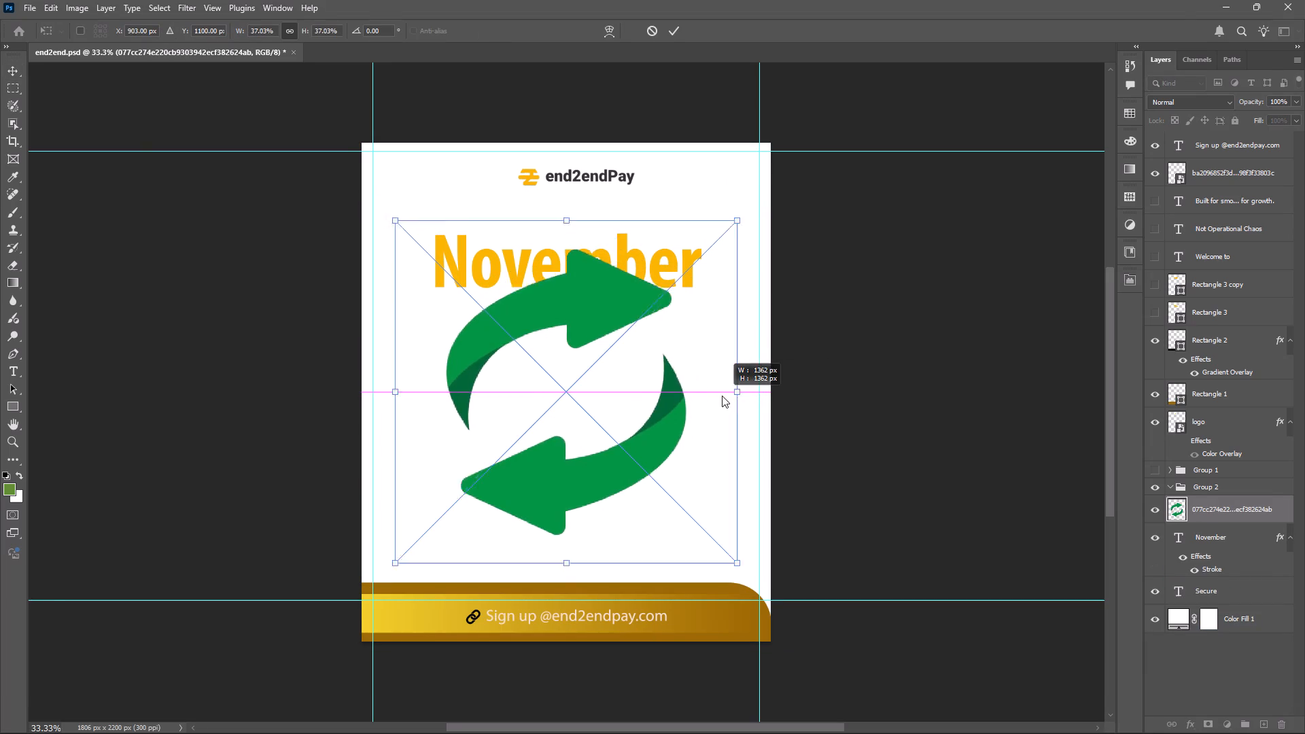
pyautogui.keyDown('alt'); pyautogui.moveTo(722, 396); pyautogui.dragTo(684, 402); pyautogui.keyUp('alt')
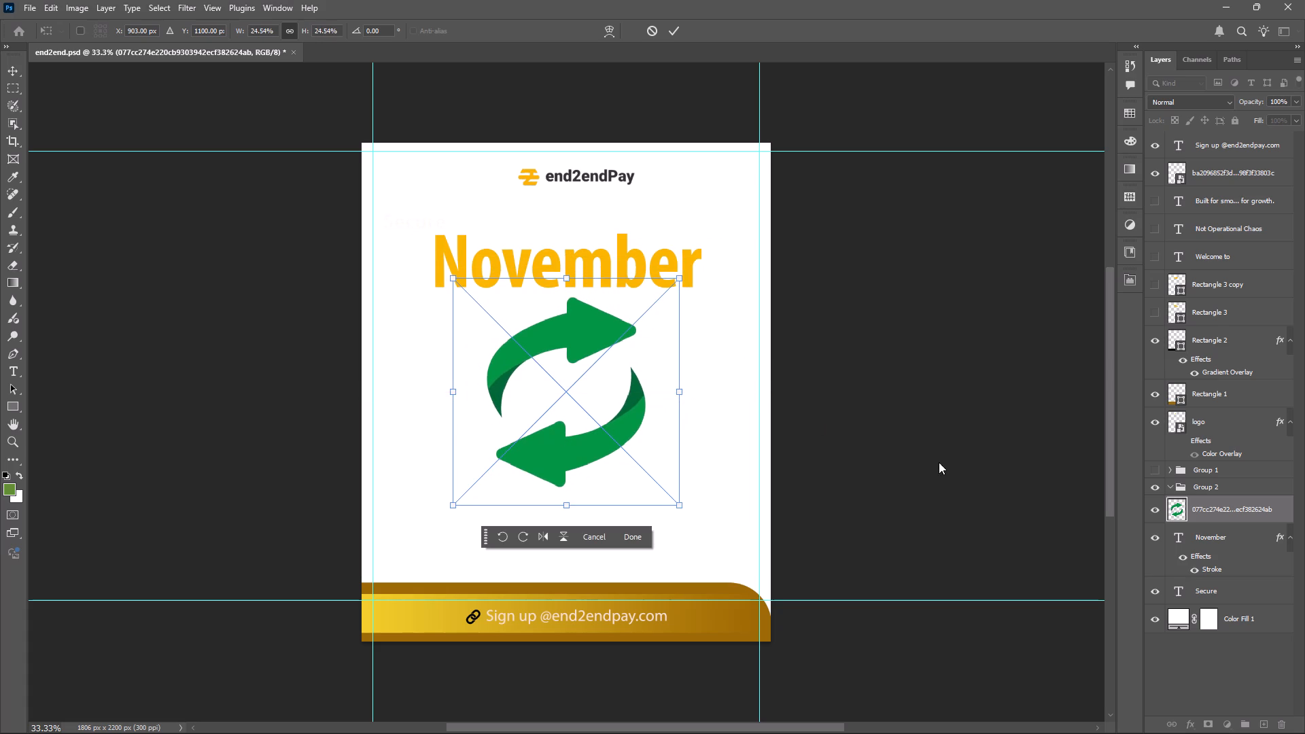
pyautogui.click(952, 470)
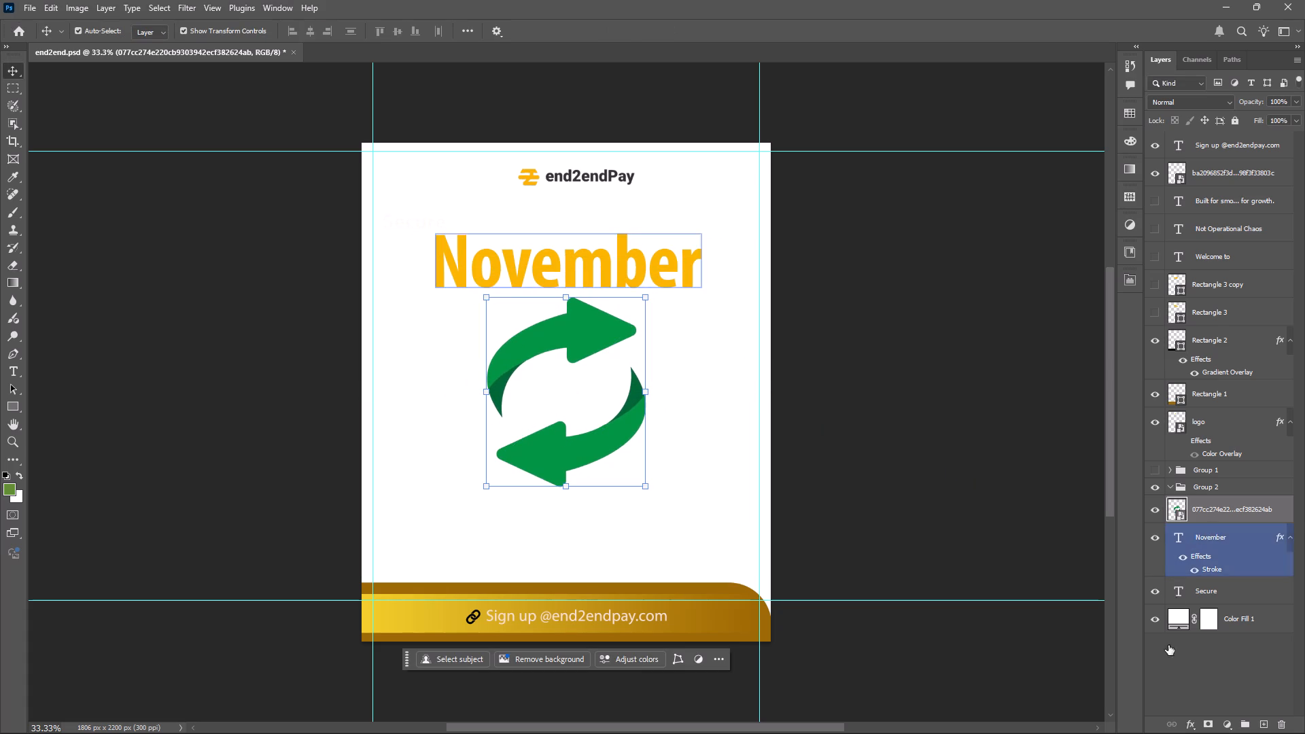
# Add a Color Overlay to the arrows layer using the orange f9b500 sampled from the "November" text.
pyautogui.click(1185, 720)
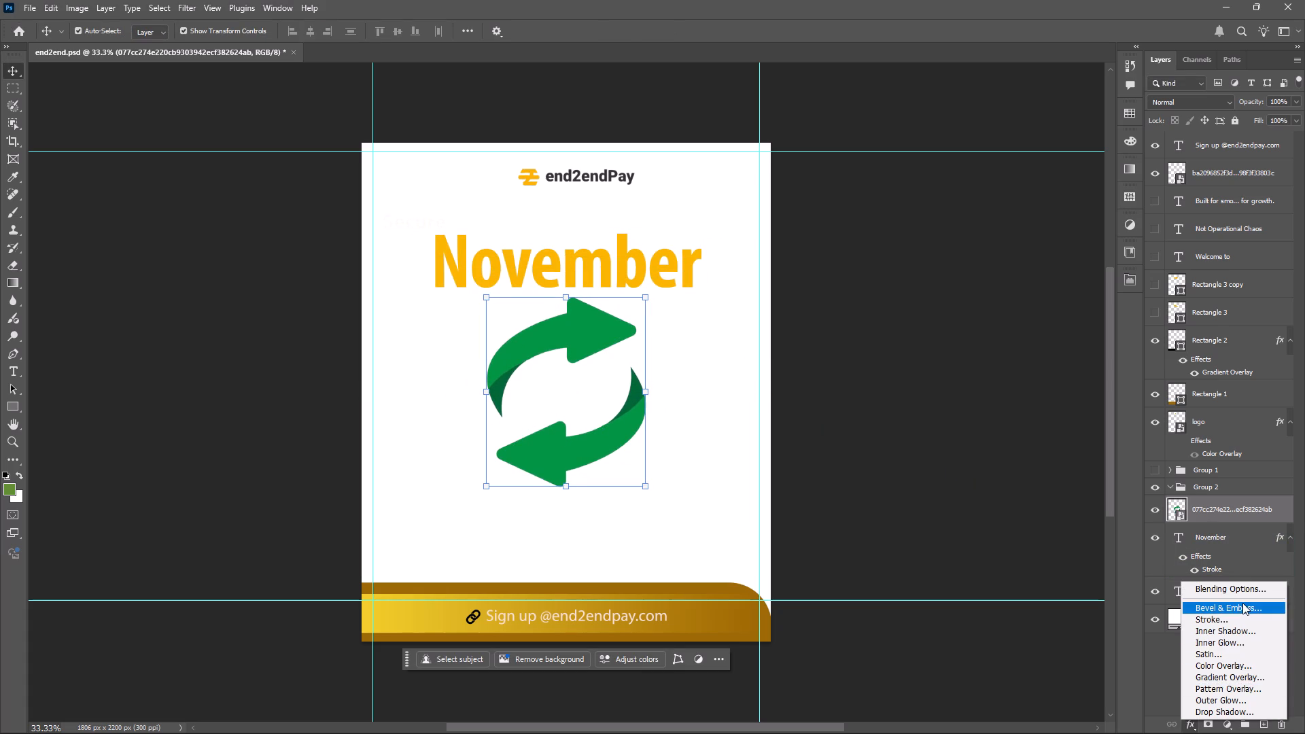
pyautogui.click(1215, 663)
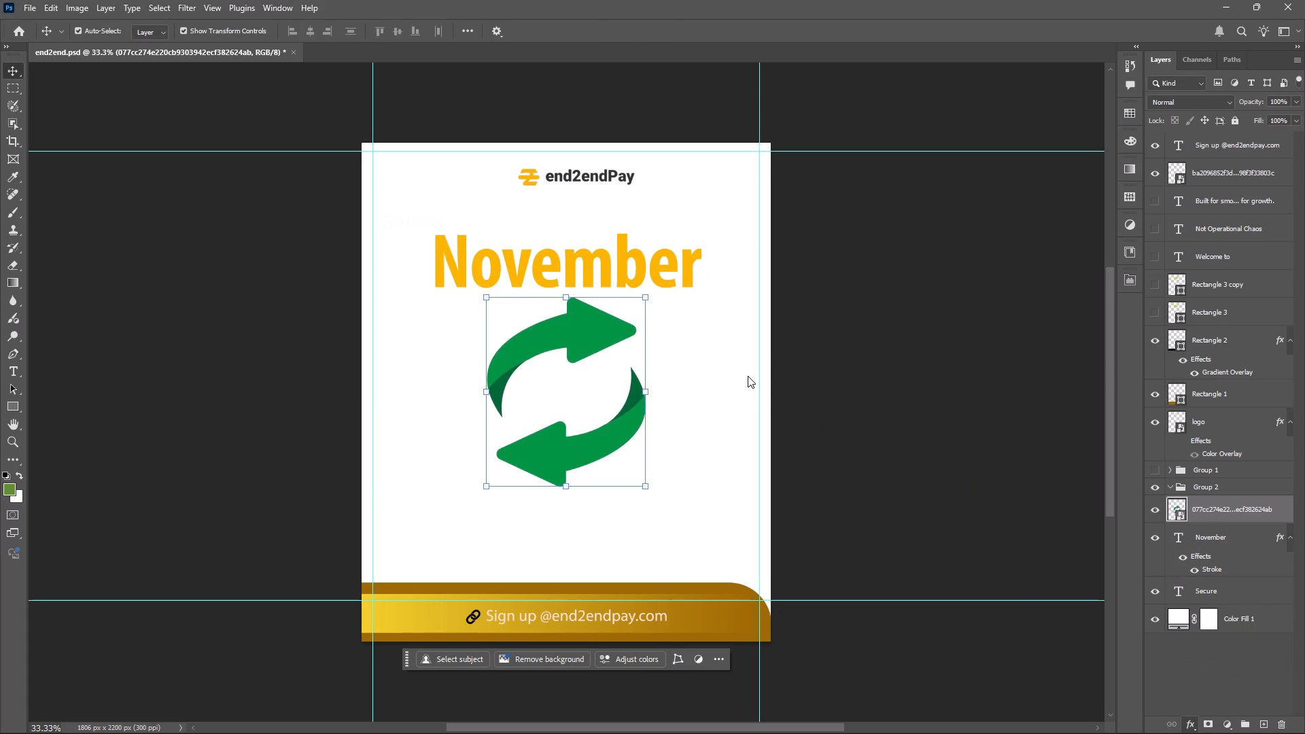
pyautogui.moveTo(607, 120); pyautogui.dragTo(716, 302)
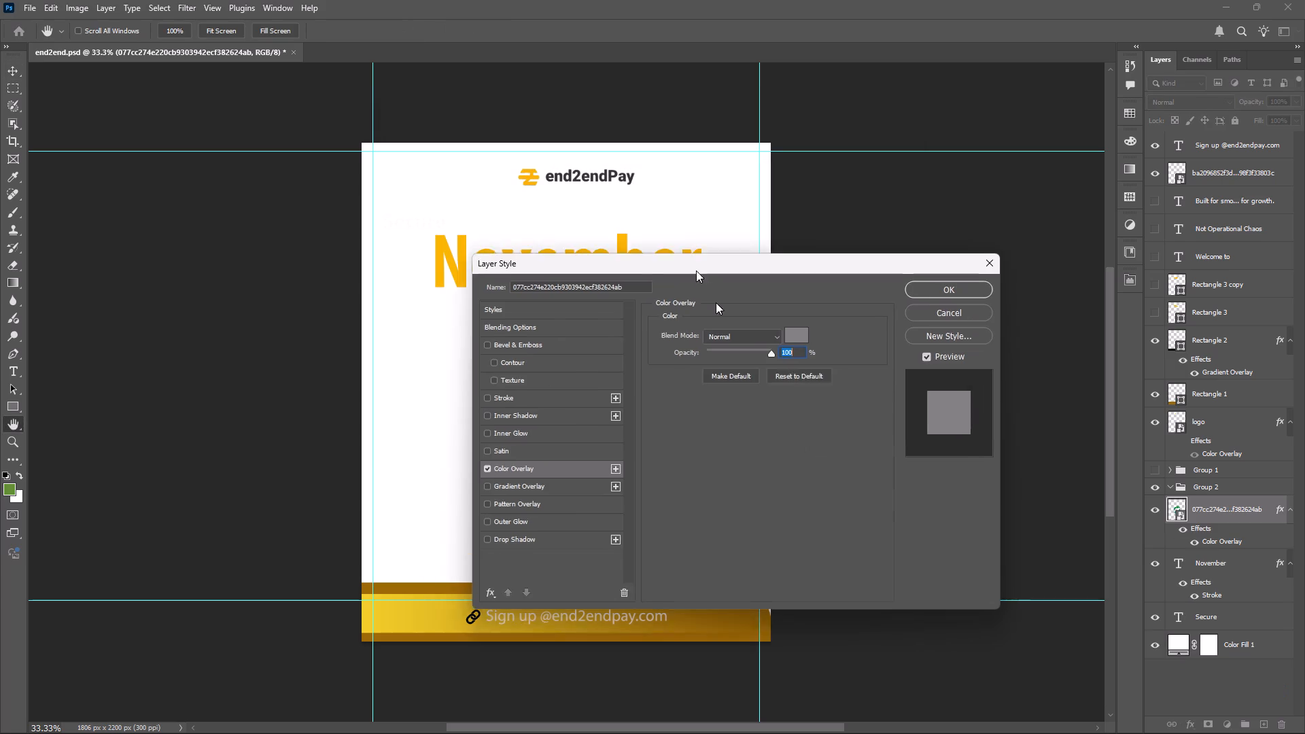
pyautogui.moveTo(716, 302); pyautogui.dragTo(719, 312)
pyautogui.click(820, 381)
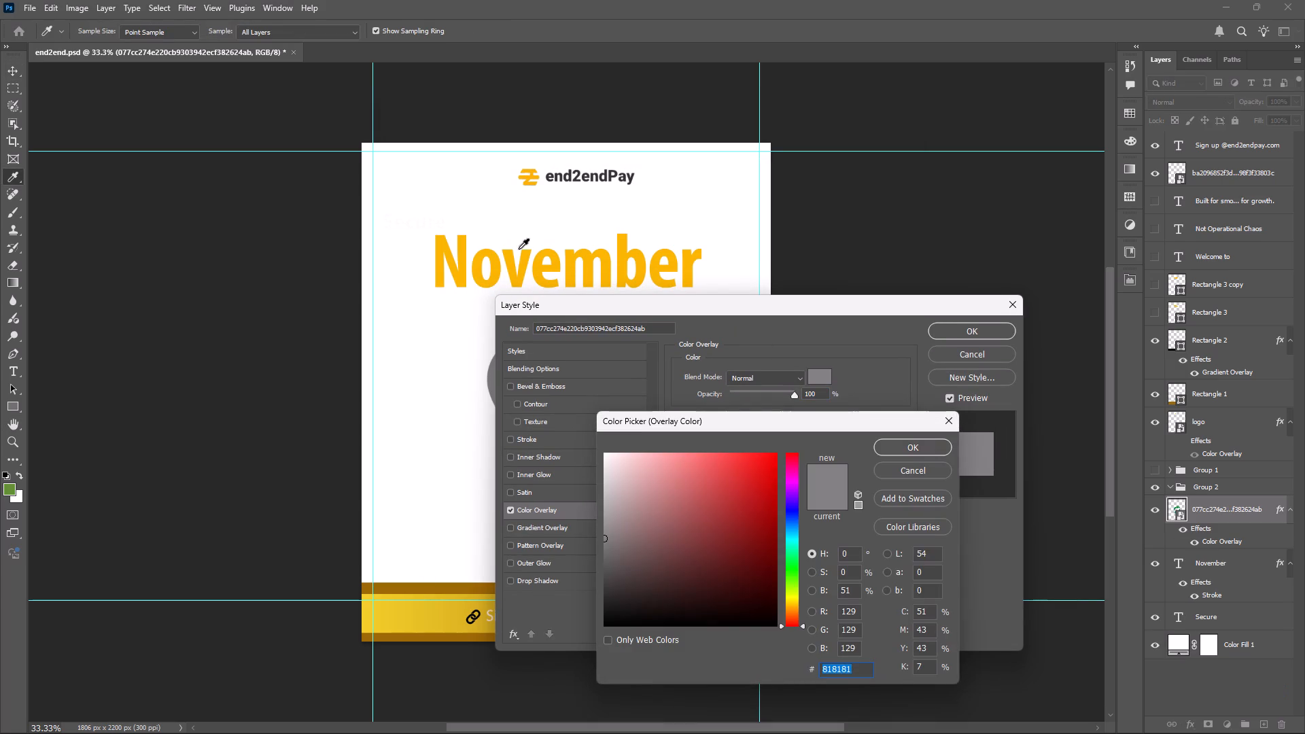
pyautogui.click(523, 270)
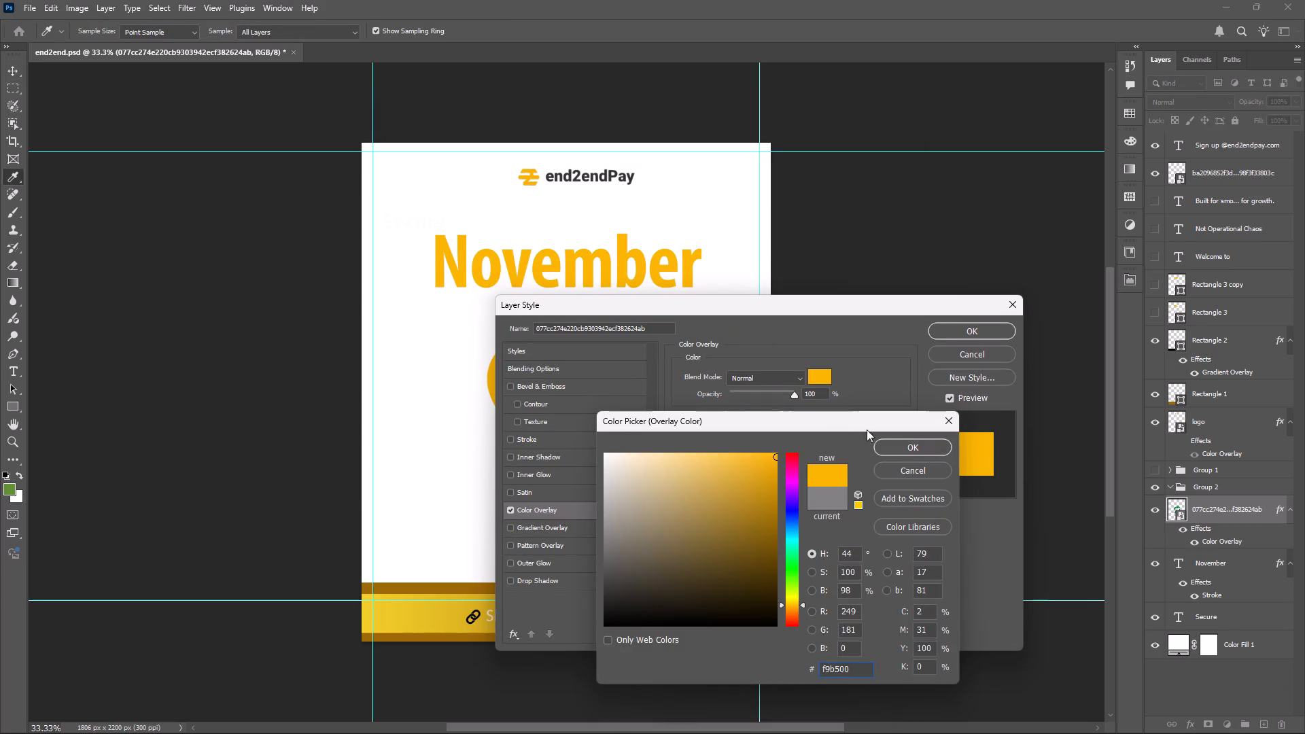
pyautogui.click(900, 447)
# Try Multiply for the arrows' Color Overlay blend mode, settle on Color, and apply the layer style.
pyautogui.click(776, 377)
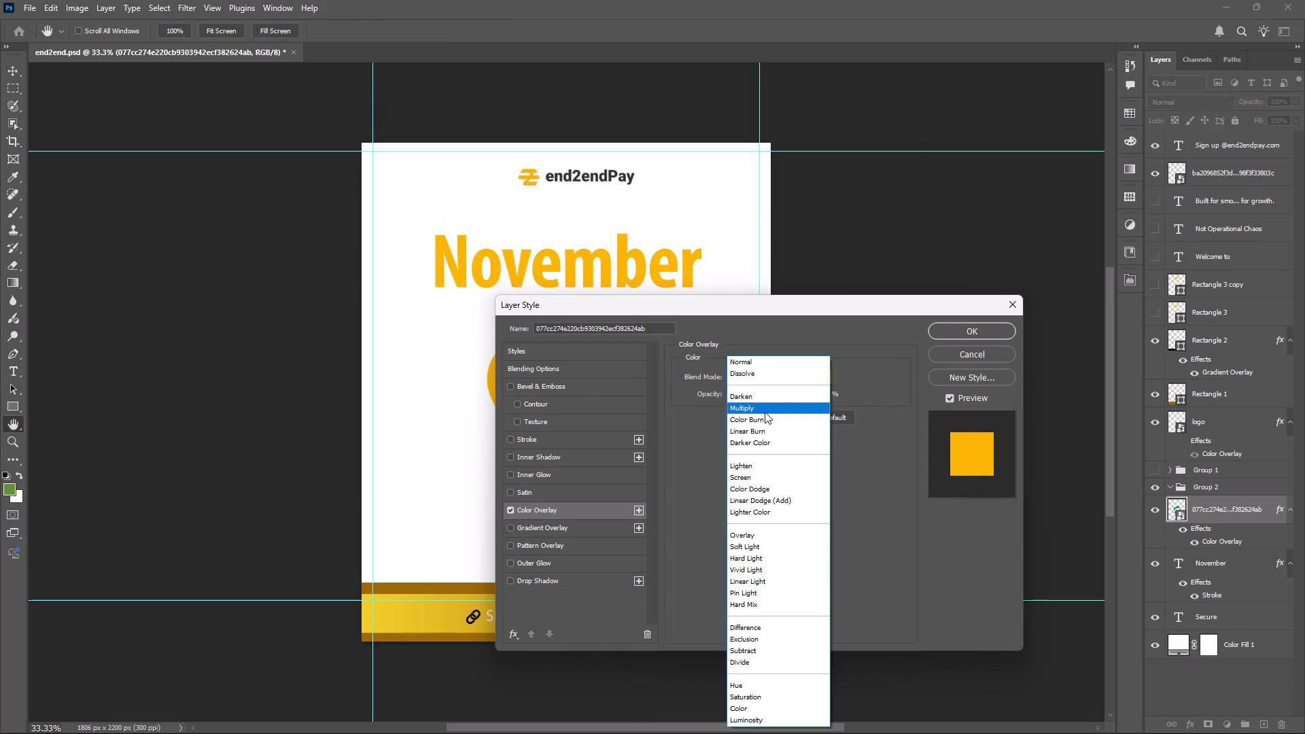
pyautogui.click(748, 406)
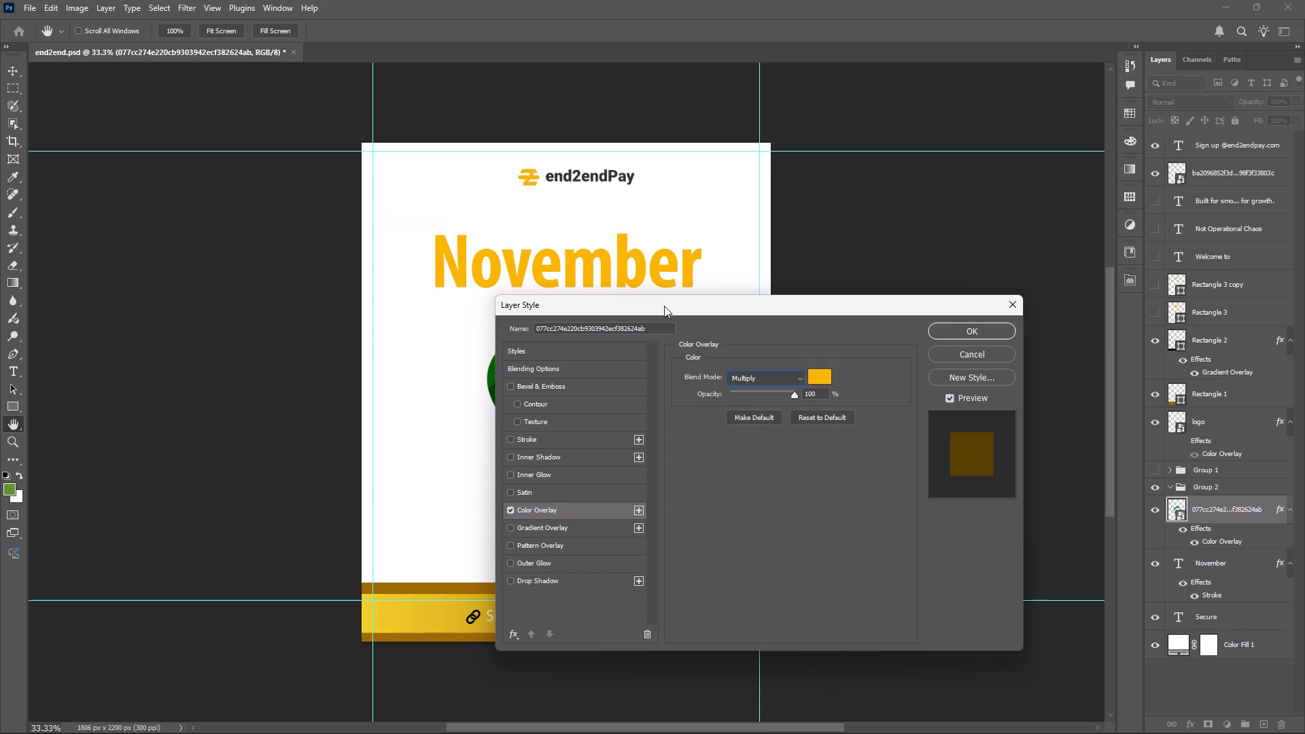
pyautogui.moveTo(663, 308); pyautogui.dragTo(695, 227)
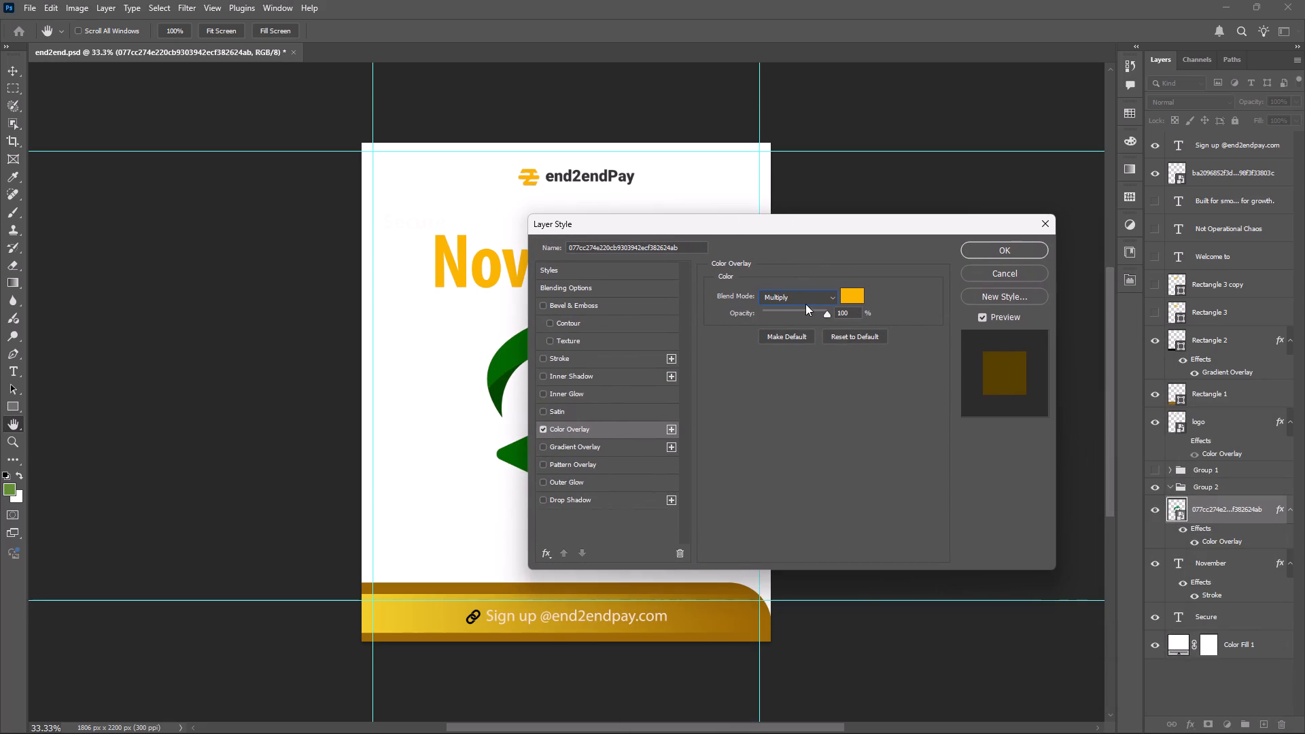
pyautogui.click(796, 298)
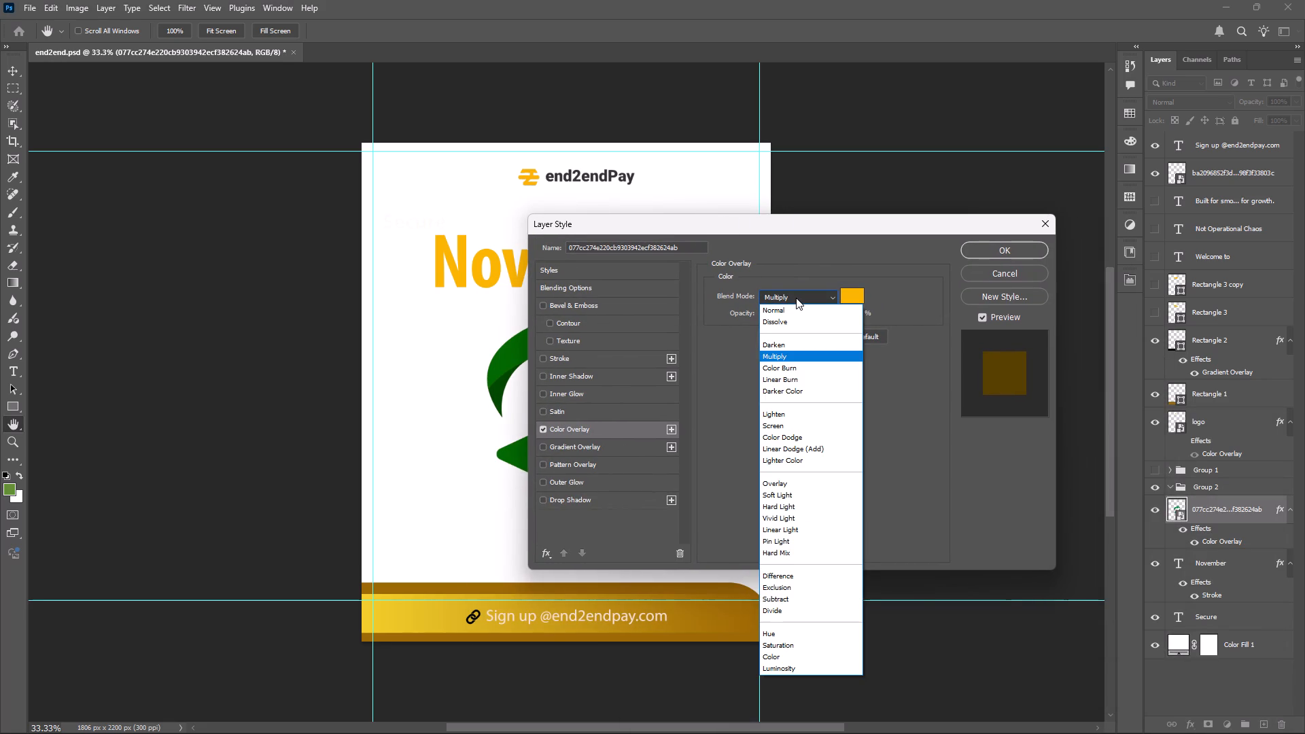
pyautogui.doubleClick(778, 660)
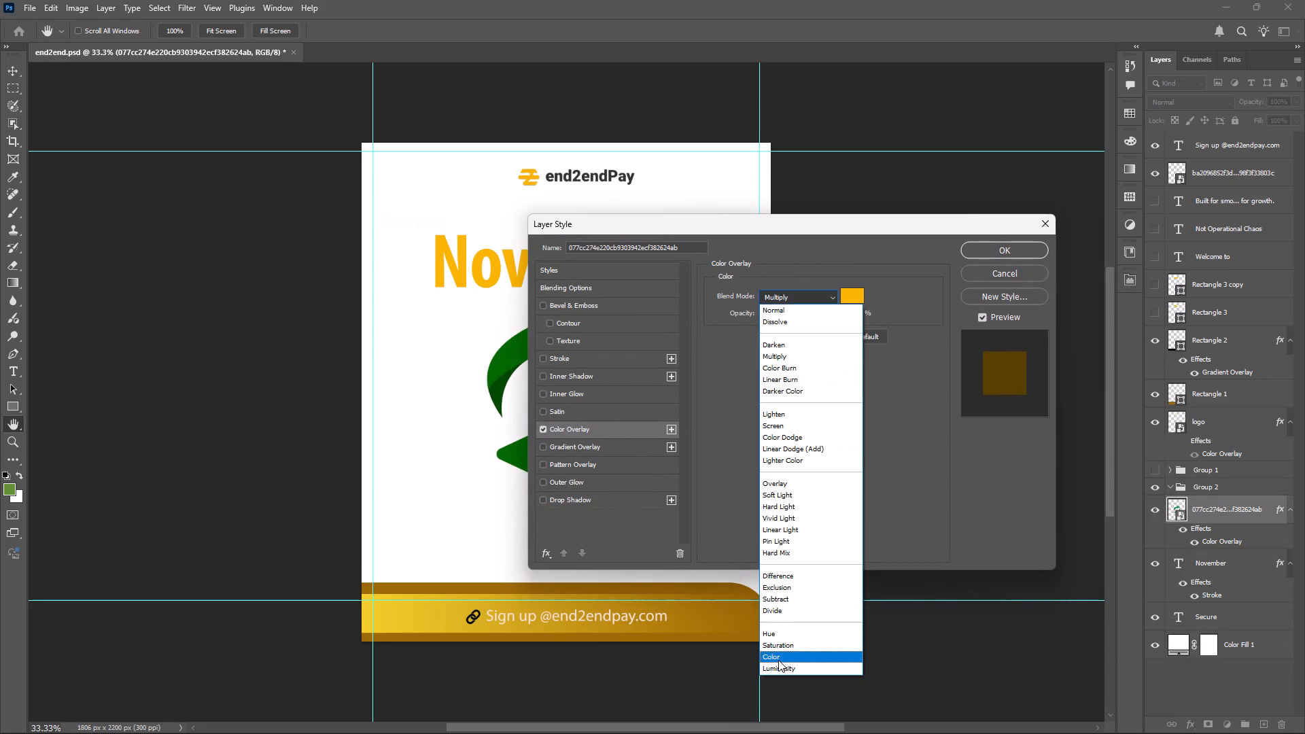
pyautogui.moveTo(643, 226); pyautogui.dragTo(593, 372)
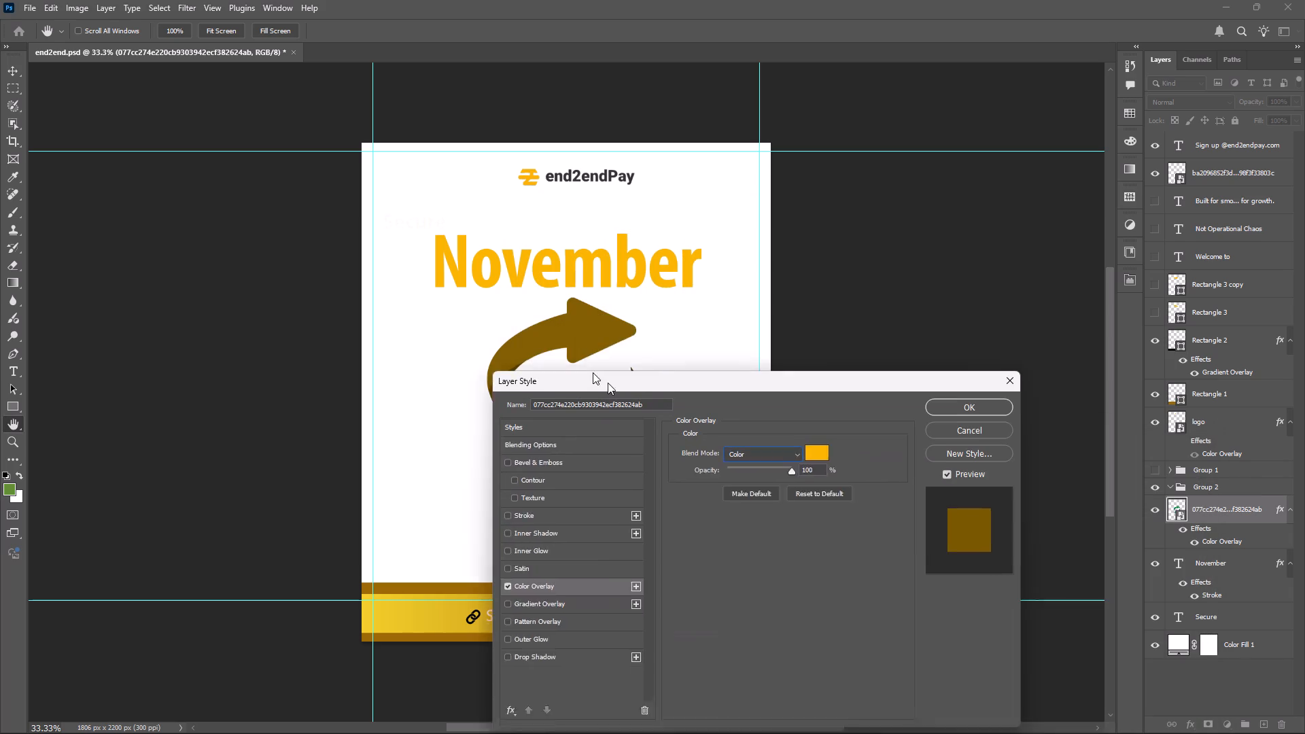
pyautogui.moveTo(593, 372); pyautogui.dragTo(548, 331)
pyautogui.click(886, 357)
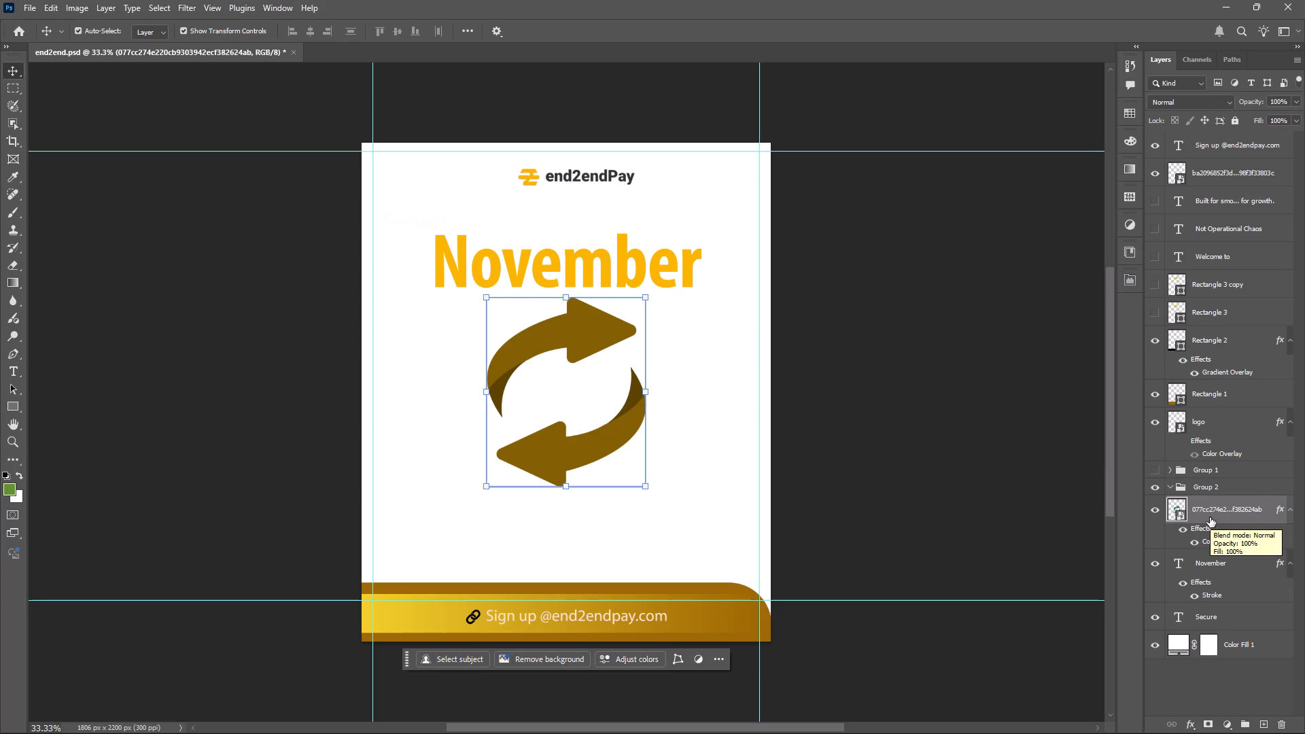
# Add a Hue/Saturation adjustment clipped to the arrows layer, setting Yellows saturation to +100 and hue to -25.
pyautogui.click(1231, 722)
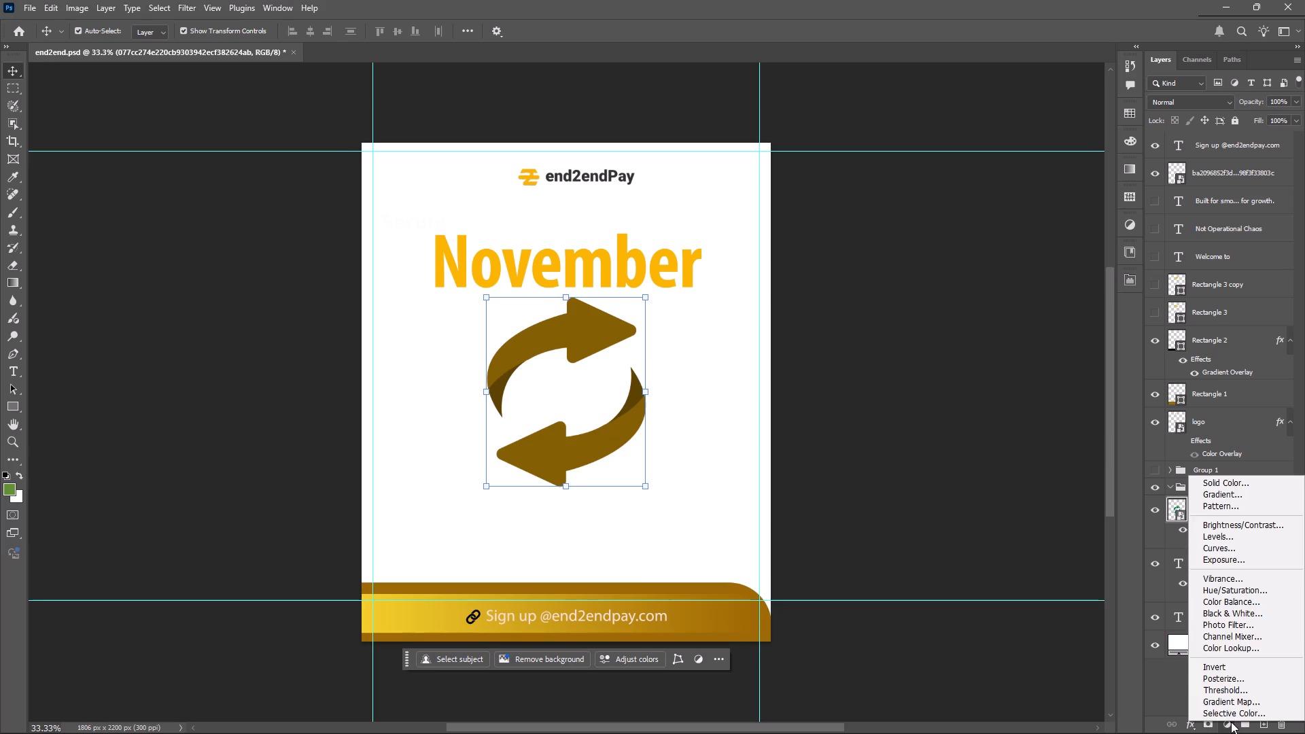
pyautogui.click(1240, 587)
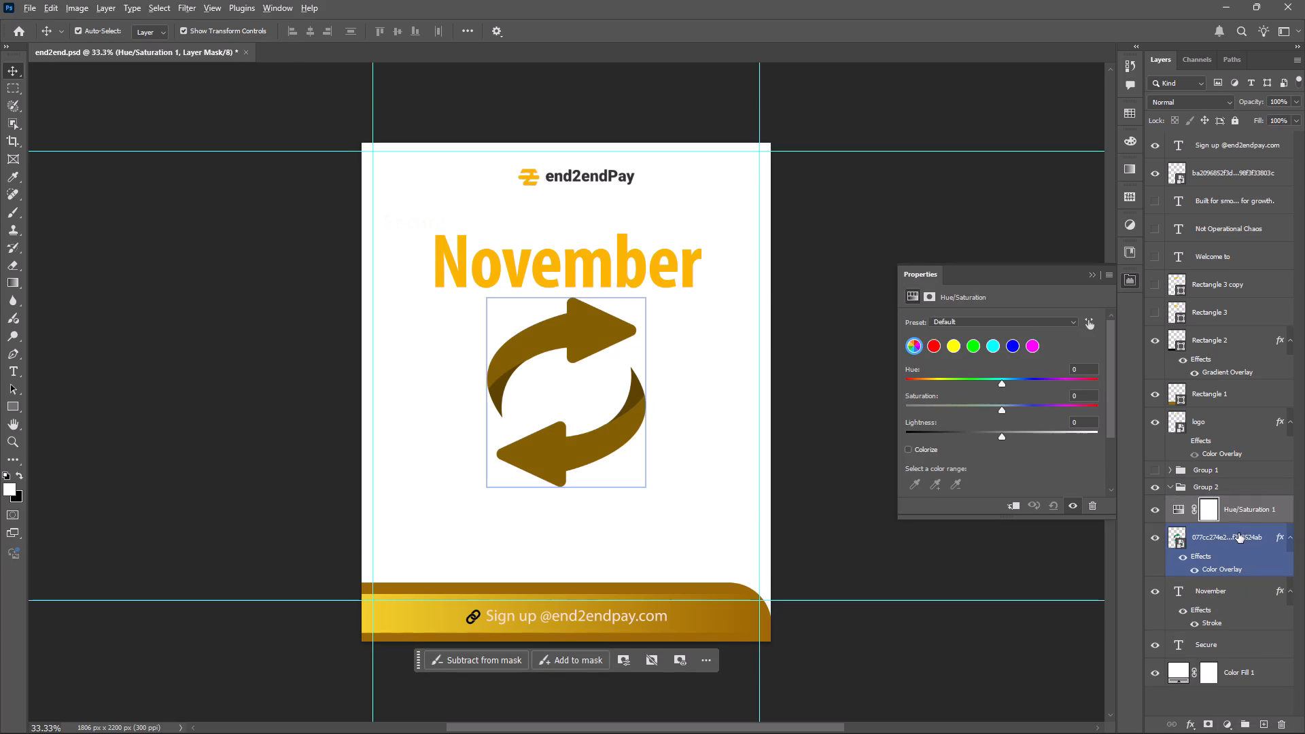
pyautogui.keyDown('alt'); pyautogui.click(1247, 526); pyautogui.keyUp('alt')
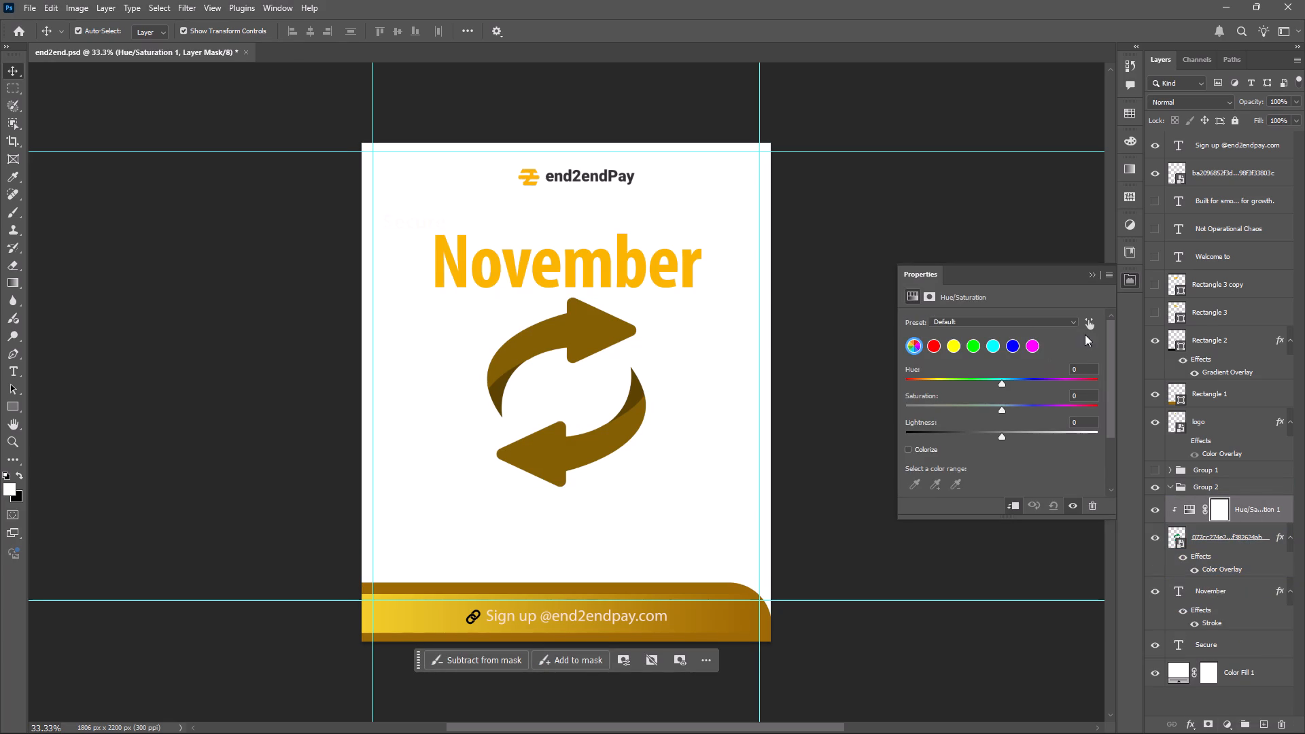
pyautogui.click(1087, 325)
pyautogui.click(557, 453)
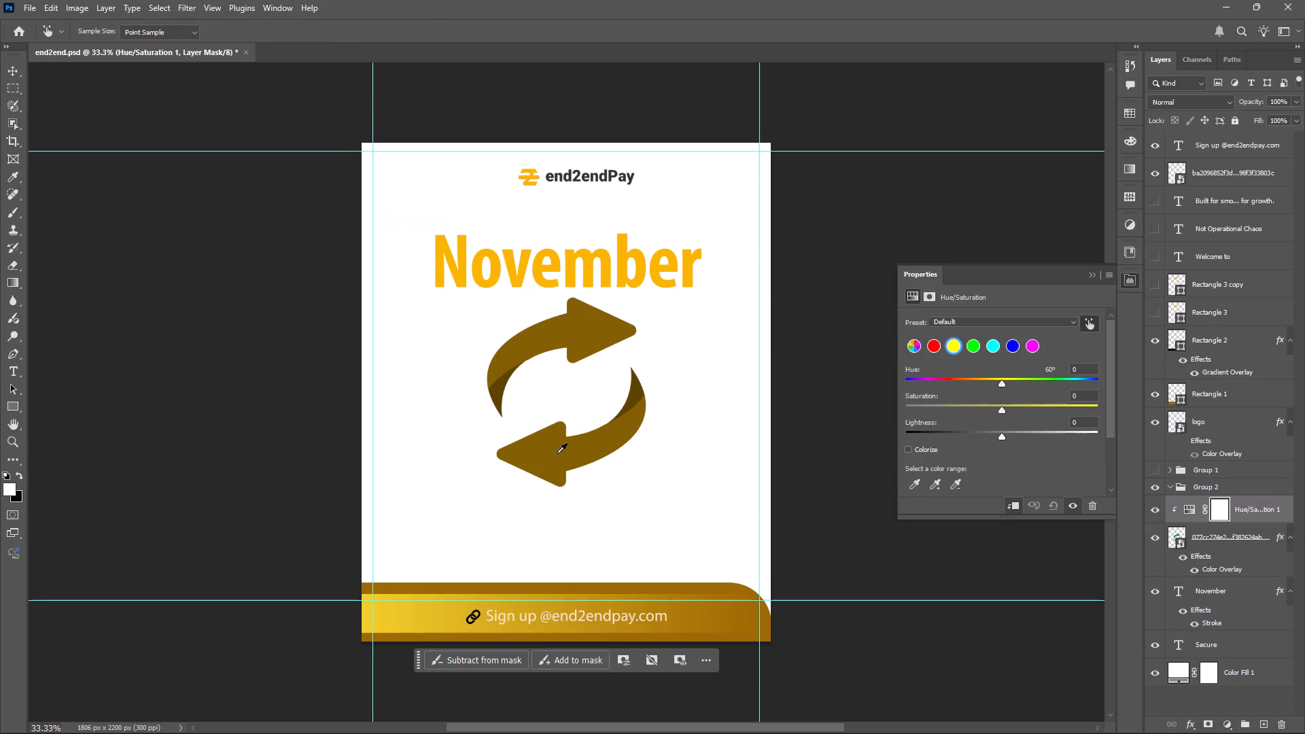
pyautogui.moveTo(1003, 408); pyautogui.dragTo(1092, 406)
pyautogui.moveTo(1092, 406); pyautogui.dragTo(1100, 404)
pyautogui.moveTo(1001, 384); pyautogui.dragTo(1049, 389)
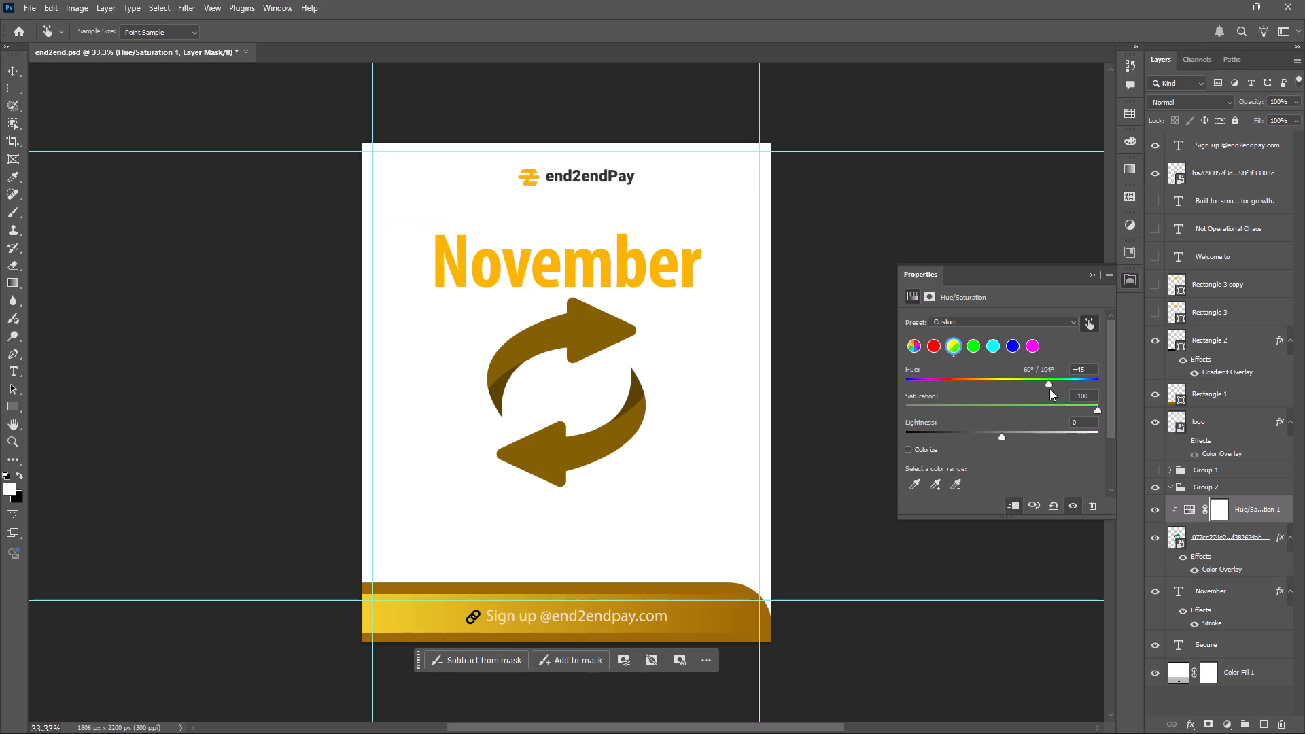
pyautogui.moveTo(1049, 389); pyautogui.dragTo(975, 385)
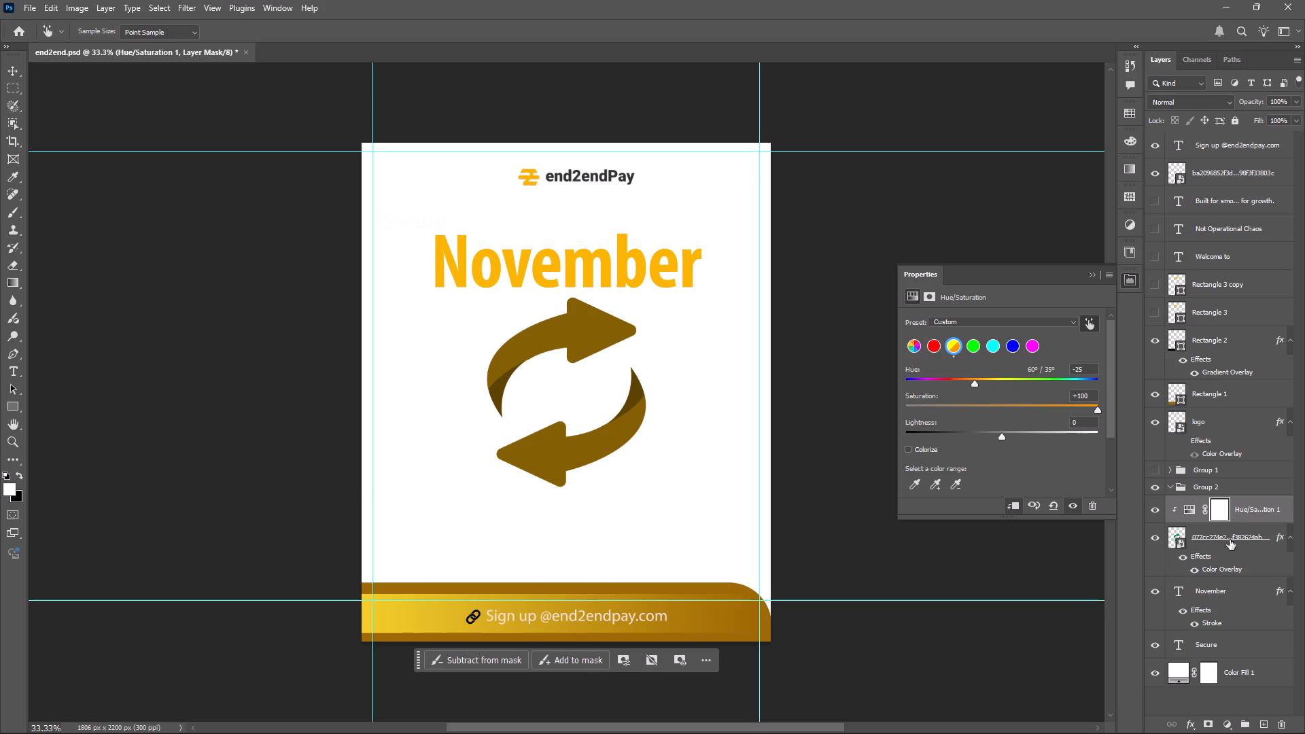
# Compare the arrows with and without their layer effects, and convert the arrows layer to a smart object.
pyautogui.click(1235, 532)
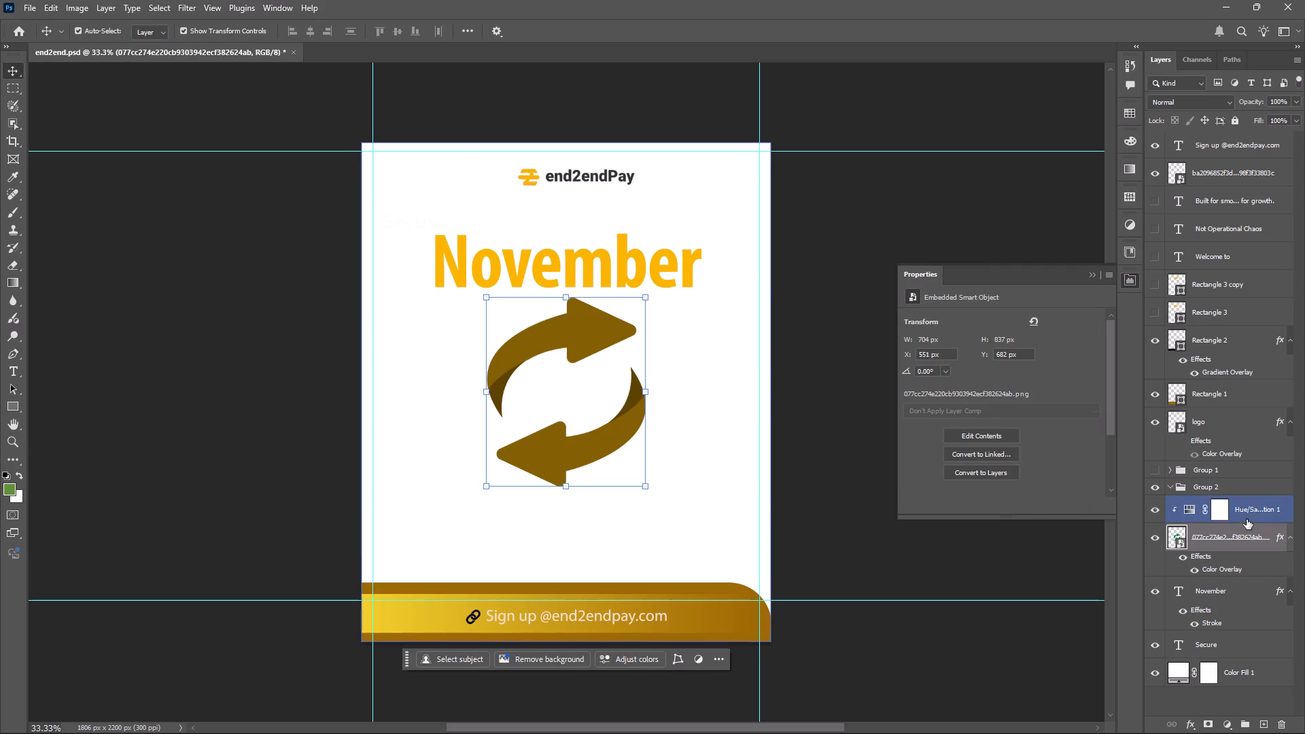
pyautogui.click(1182, 559)
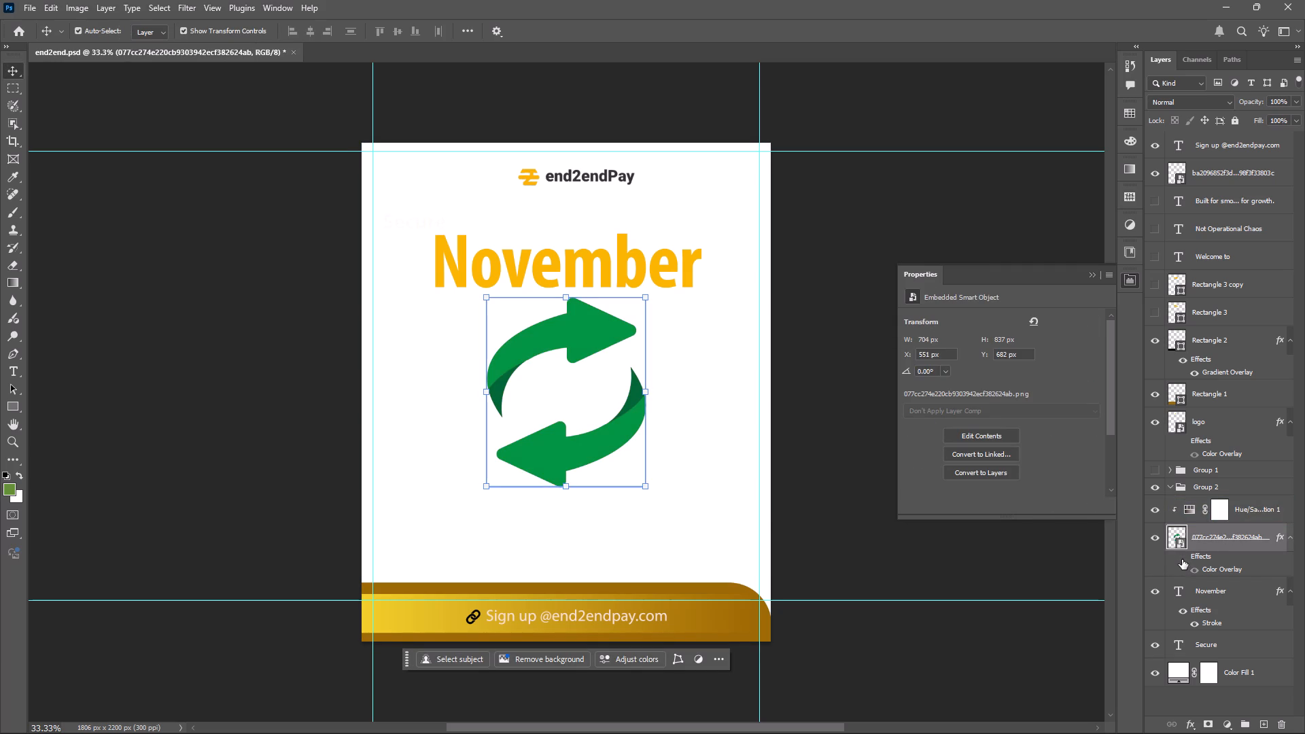
pyautogui.click(1182, 559)
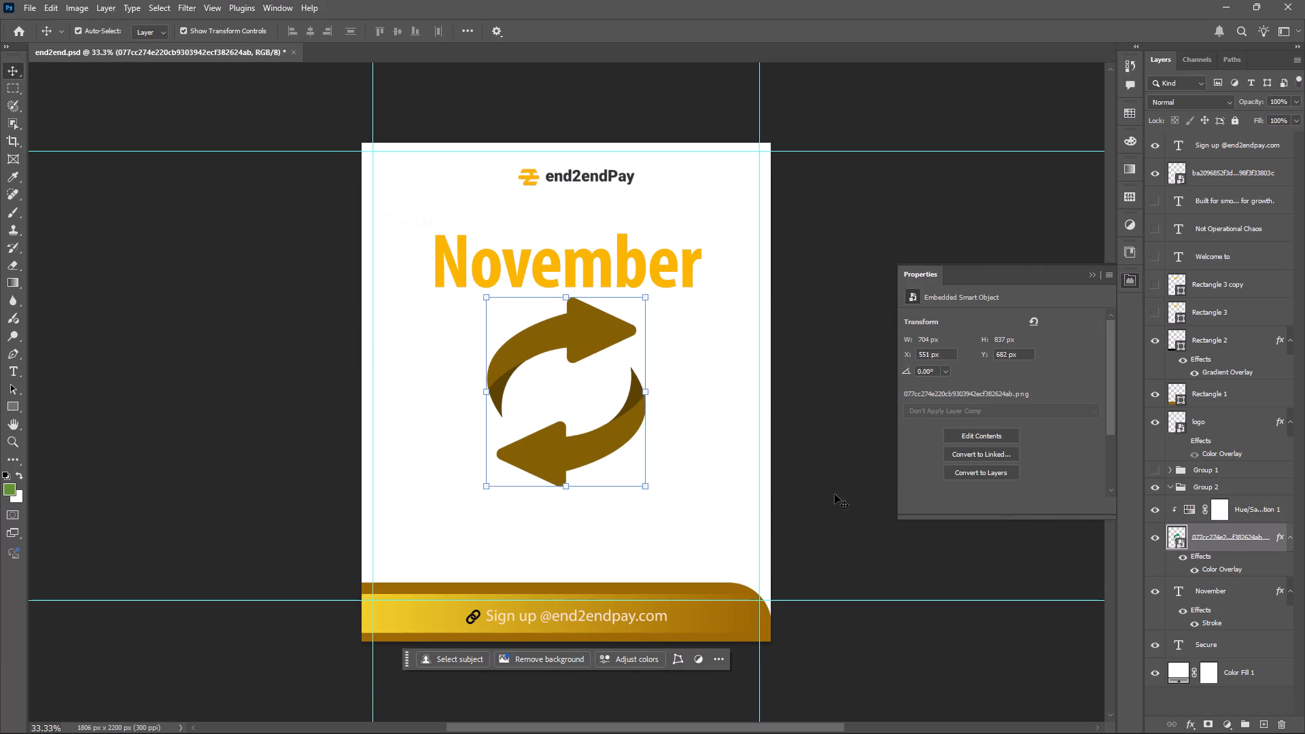
pyautogui.click(1211, 544)
pyautogui.rightClick(1211, 544)
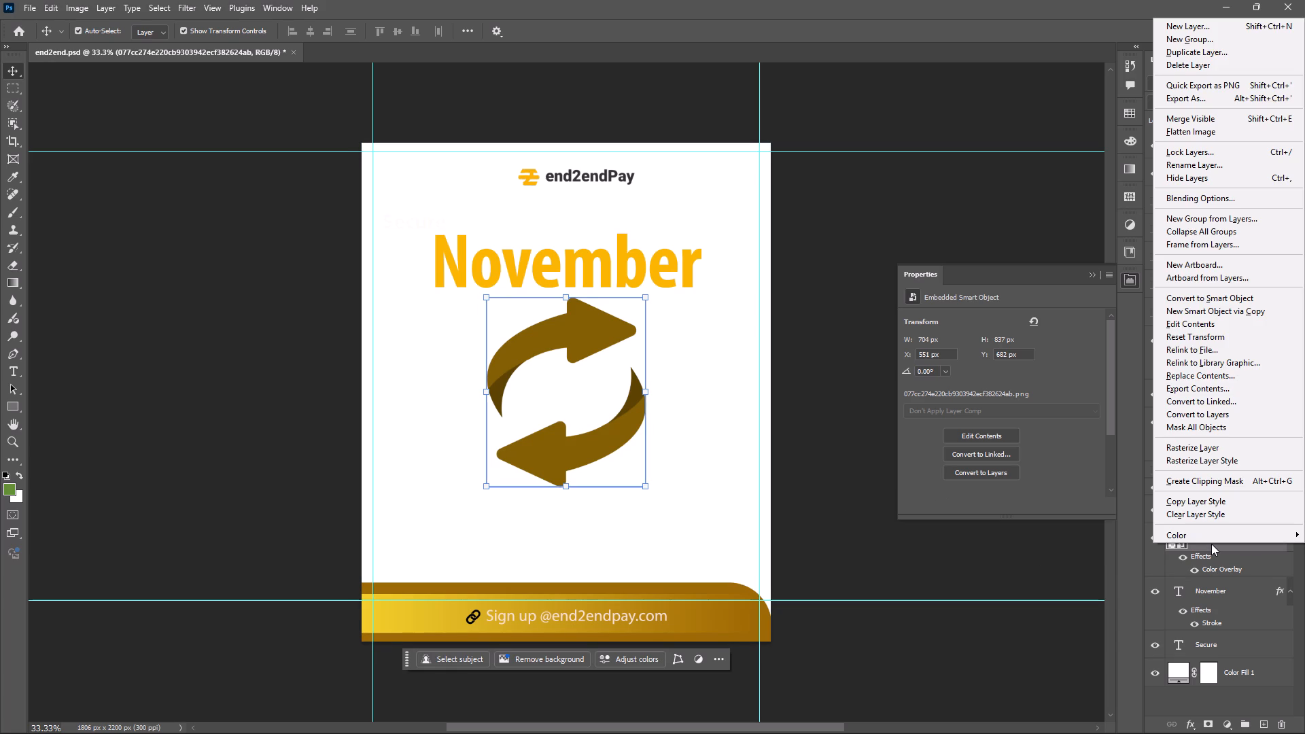
pyautogui.click(1213, 302)
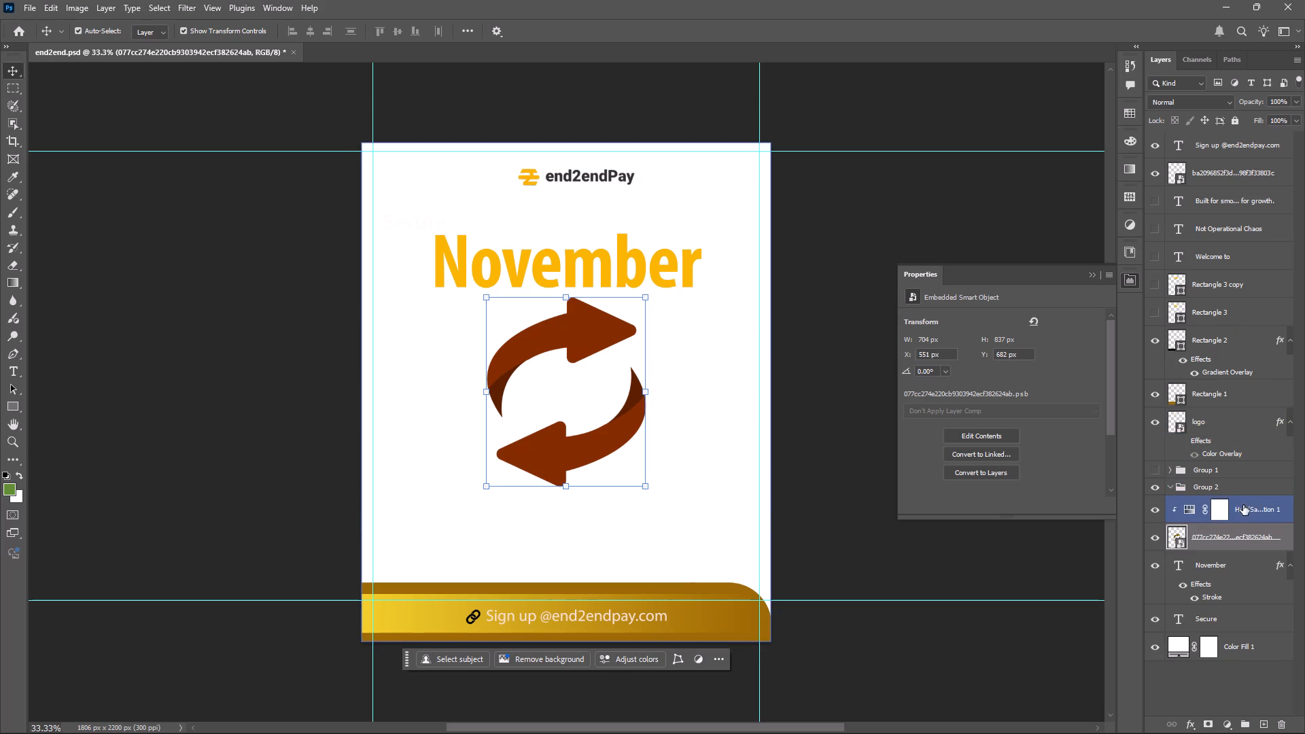
# Rework the arrows' Hue/Saturation adjustment, setting Yellows hue to -1, saturation to +98 and lightness to +84.
pyautogui.click(1189, 512)
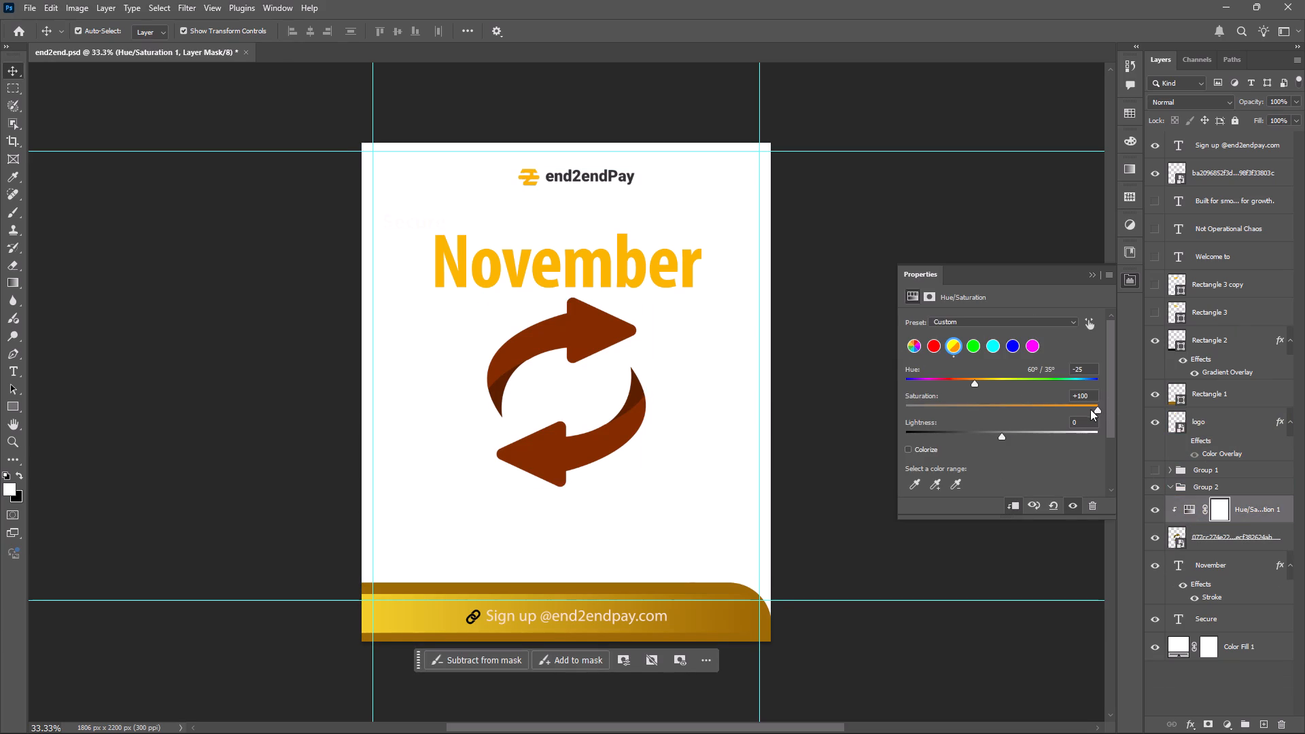
pyautogui.moveTo(1098, 410); pyautogui.dragTo(1026, 409)
pyautogui.moveTo(1026, 409); pyautogui.dragTo(1003, 406)
pyautogui.moveTo(971, 381); pyautogui.dragTo(1003, 382)
pyautogui.moveTo(1003, 407); pyautogui.dragTo(1052, 409)
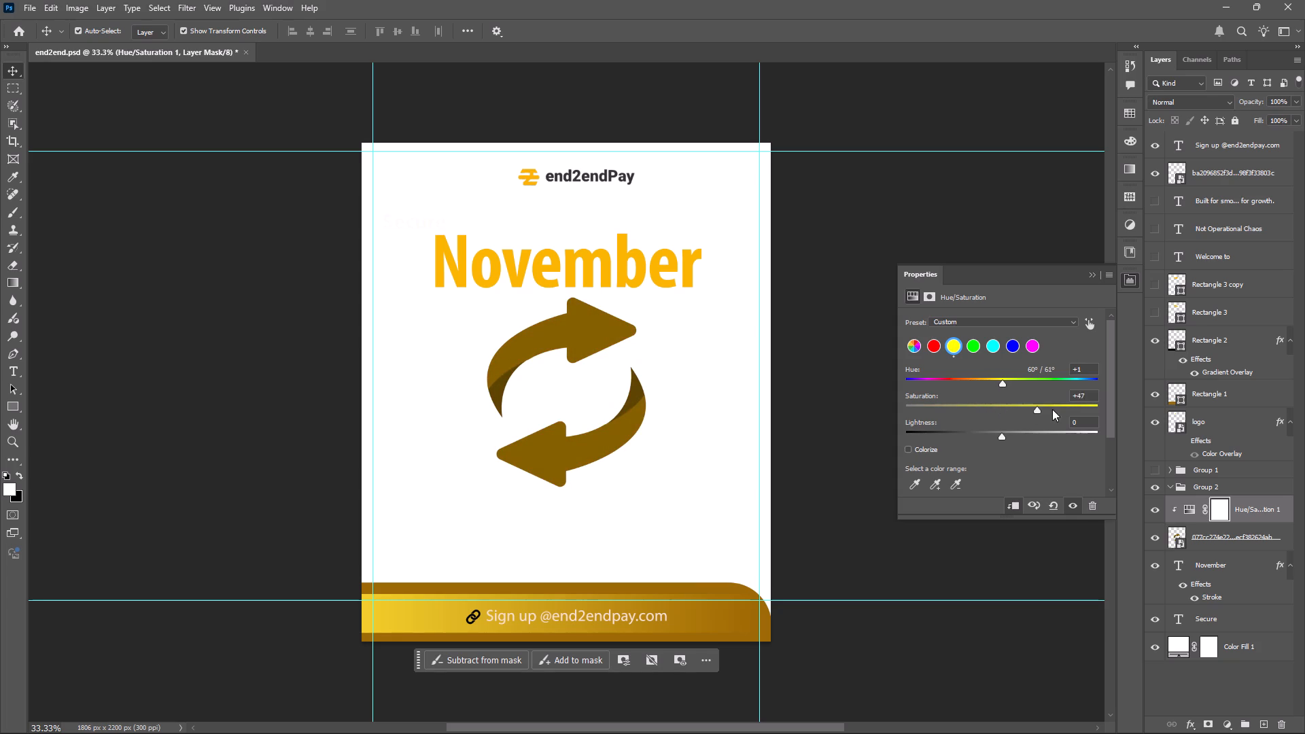
pyautogui.moveTo(1052, 409); pyautogui.dragTo(1032, 402)
pyautogui.moveTo(1032, 402); pyautogui.dragTo(1085, 413)
pyautogui.moveTo(1085, 413); pyautogui.dragTo(1096, 413)
pyautogui.click(1002, 385)
pyautogui.moveTo(1000, 436); pyautogui.dragTo(1054, 438)
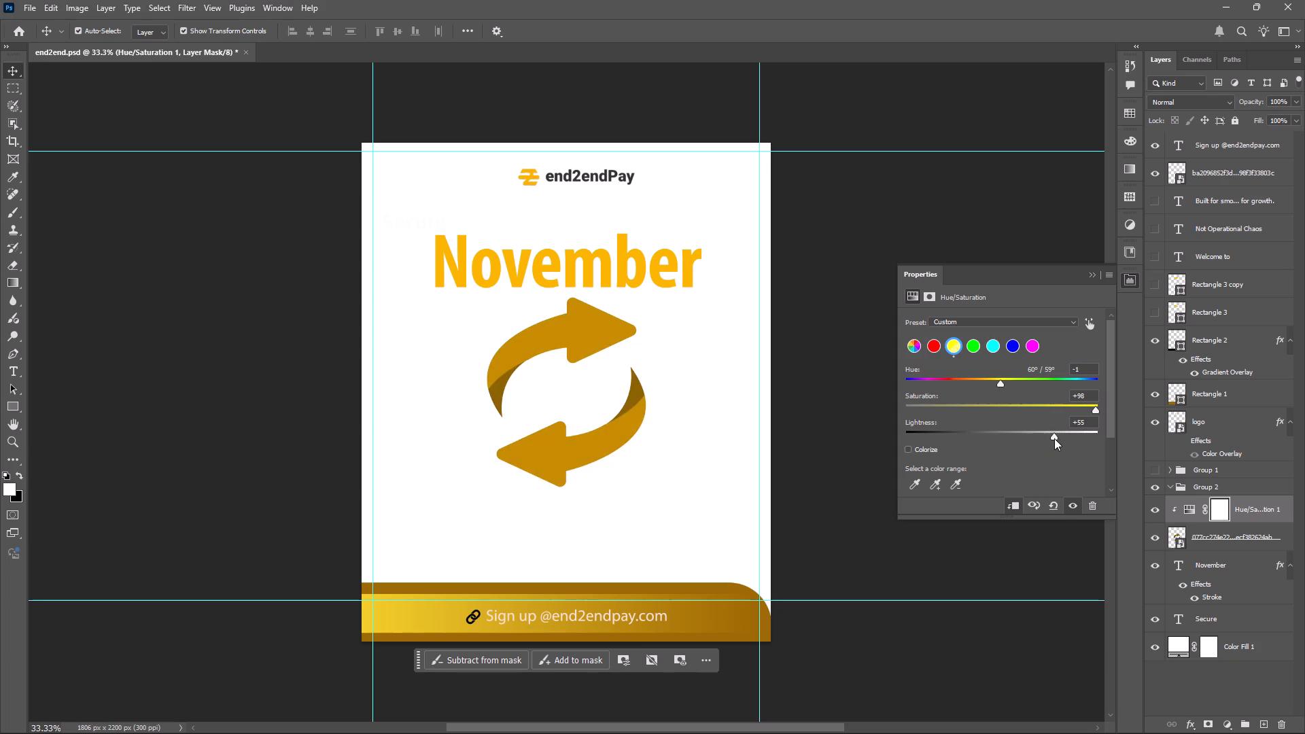
pyautogui.moveTo(1054, 438); pyautogui.dragTo(1083, 440)
pyautogui.click(992, 571)
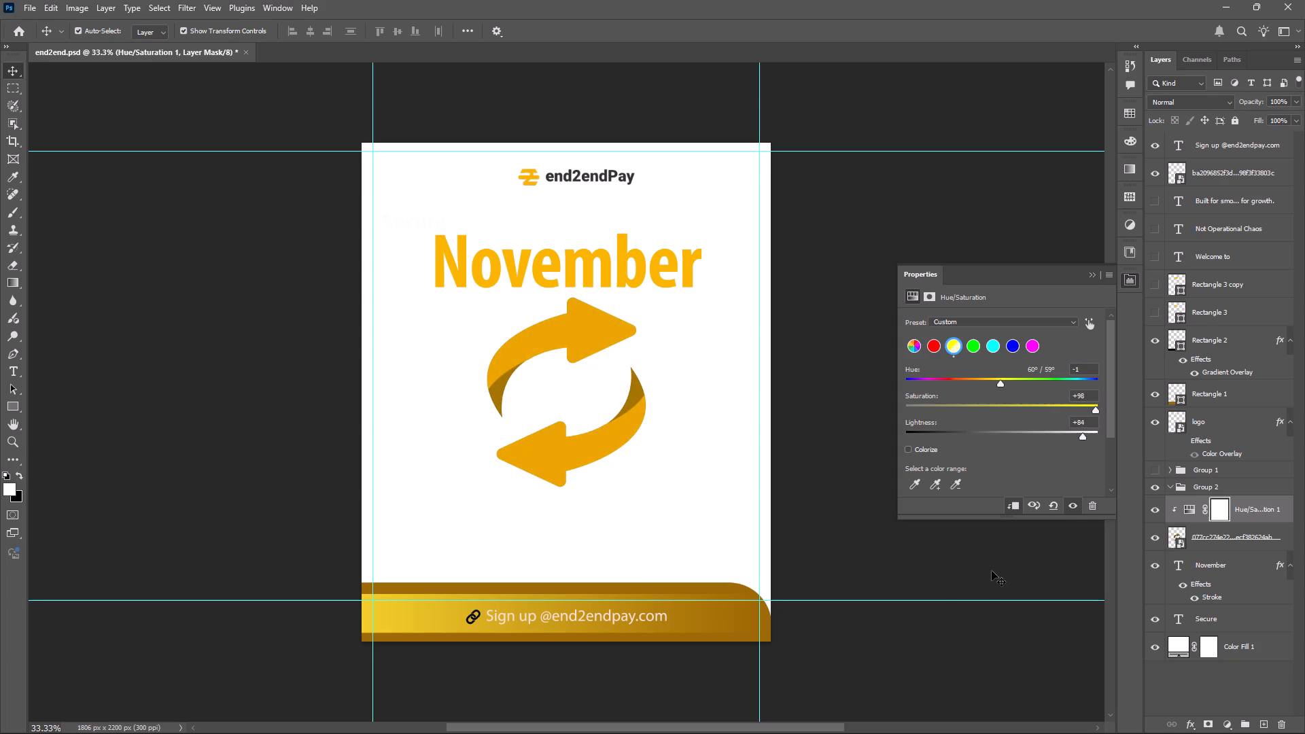
# Group the Hue/Saturation adjustment with the arrows layer and name the group "arows".
pyautogui.keyDown('ctrl'); pyautogui.click(1249, 519); pyautogui.keyUp('ctrl')
pyautogui.keyDown('ctrl'); pyautogui.click(1239, 541); pyautogui.keyUp('ctrl')
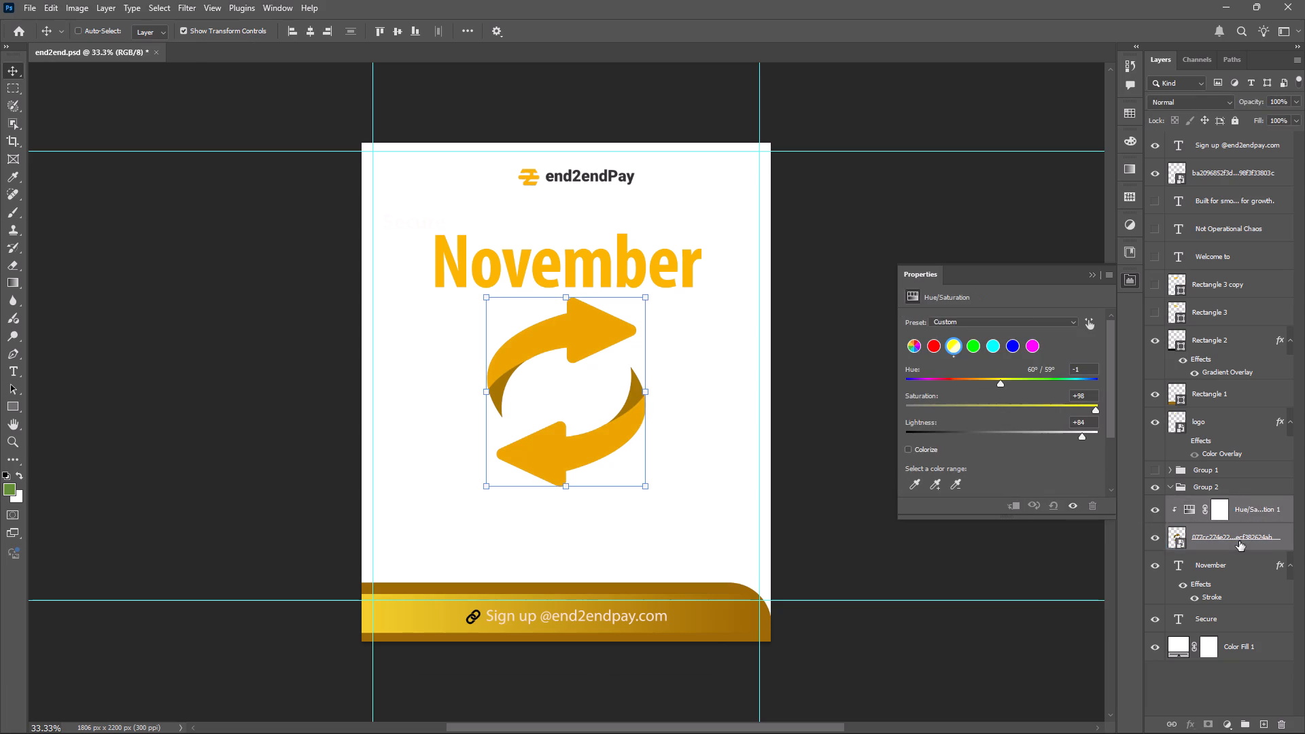
pyautogui.hotkey('ctrl', 'g')
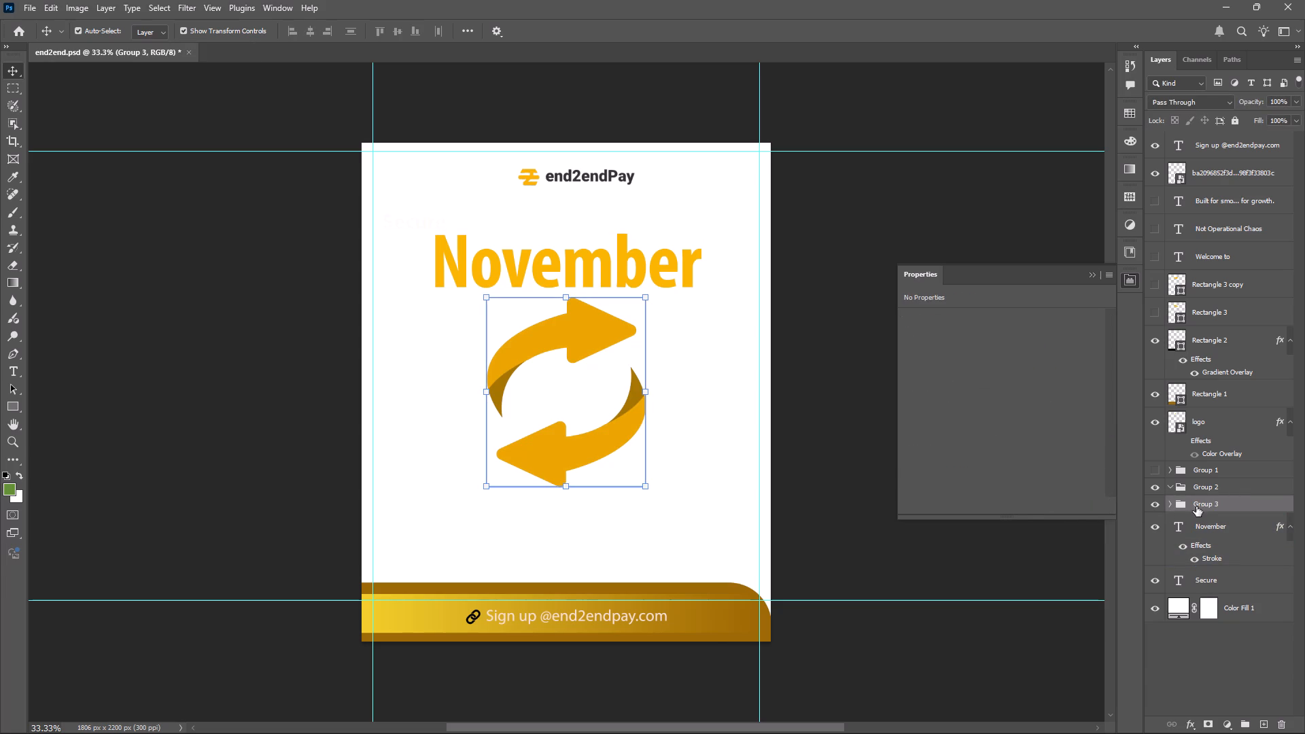
pyautogui.doubleClick(1201, 504)
pyautogui.write('arr')
pyautogui.press('BackSpace')
pyautogui.write('ows')
pyautogui.press('Return')
pyautogui.hotkey('alt', 'Tab')
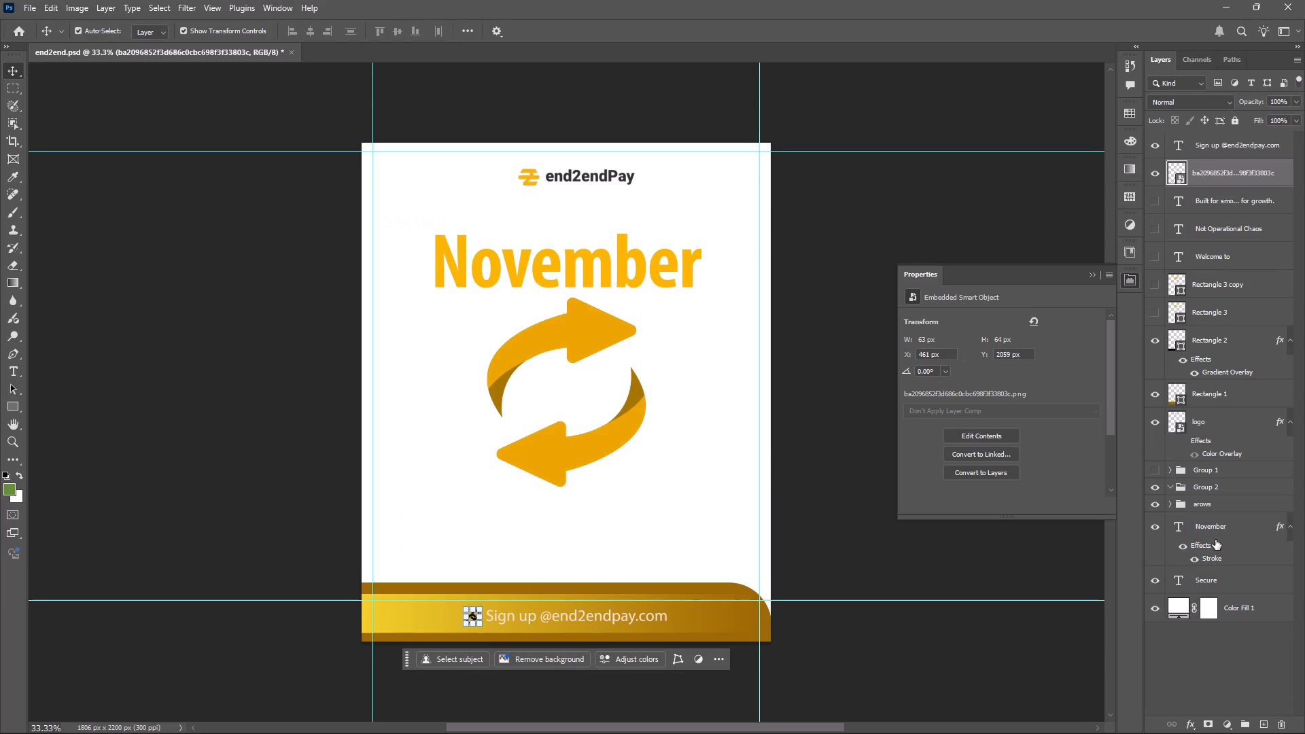
pyautogui.click(1231, 608)
pyautogui.hotkey('ctrl', 'v')
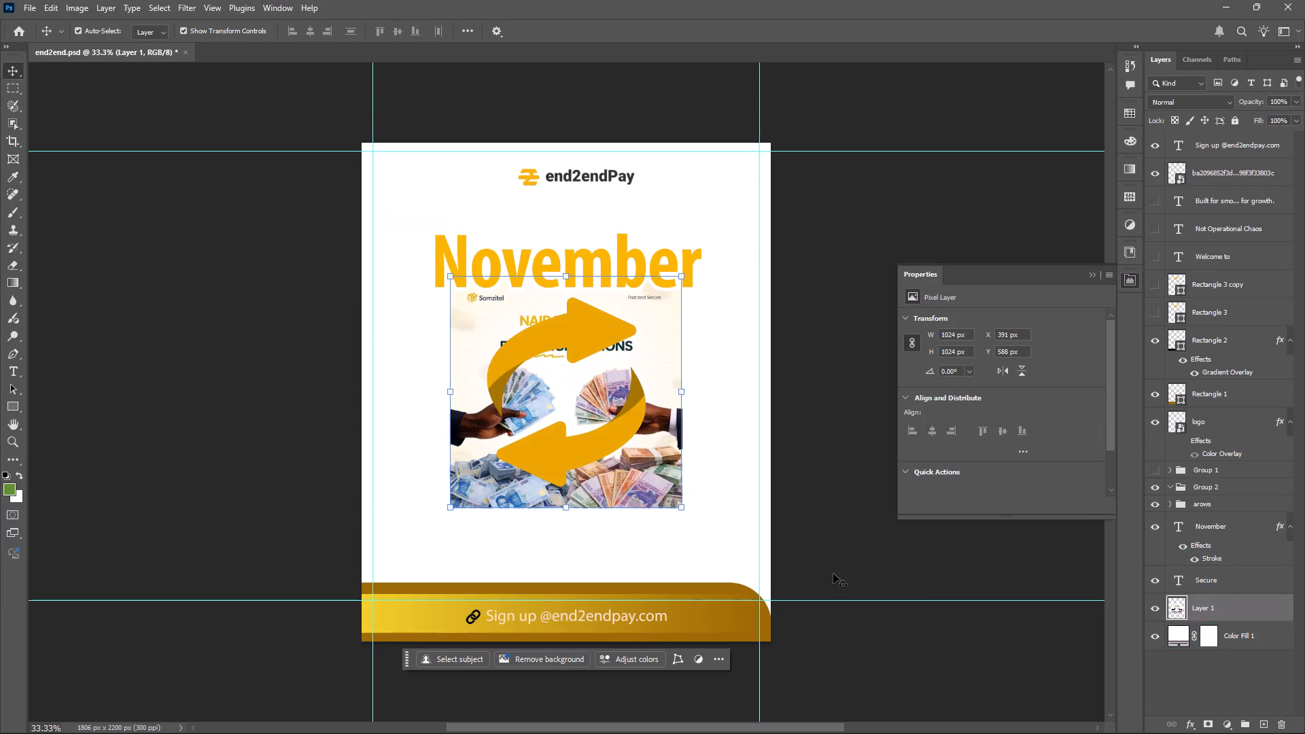
# Enlarge the pasted flyer to about 1840 × 1840 px and place it below the end2endPay logo at about Y 236 px.
pyautogui.keyDown('alt'); pyautogui.moveTo(563, 508); pyautogui.dragTo(565, 589); pyautogui.keyUp('alt')
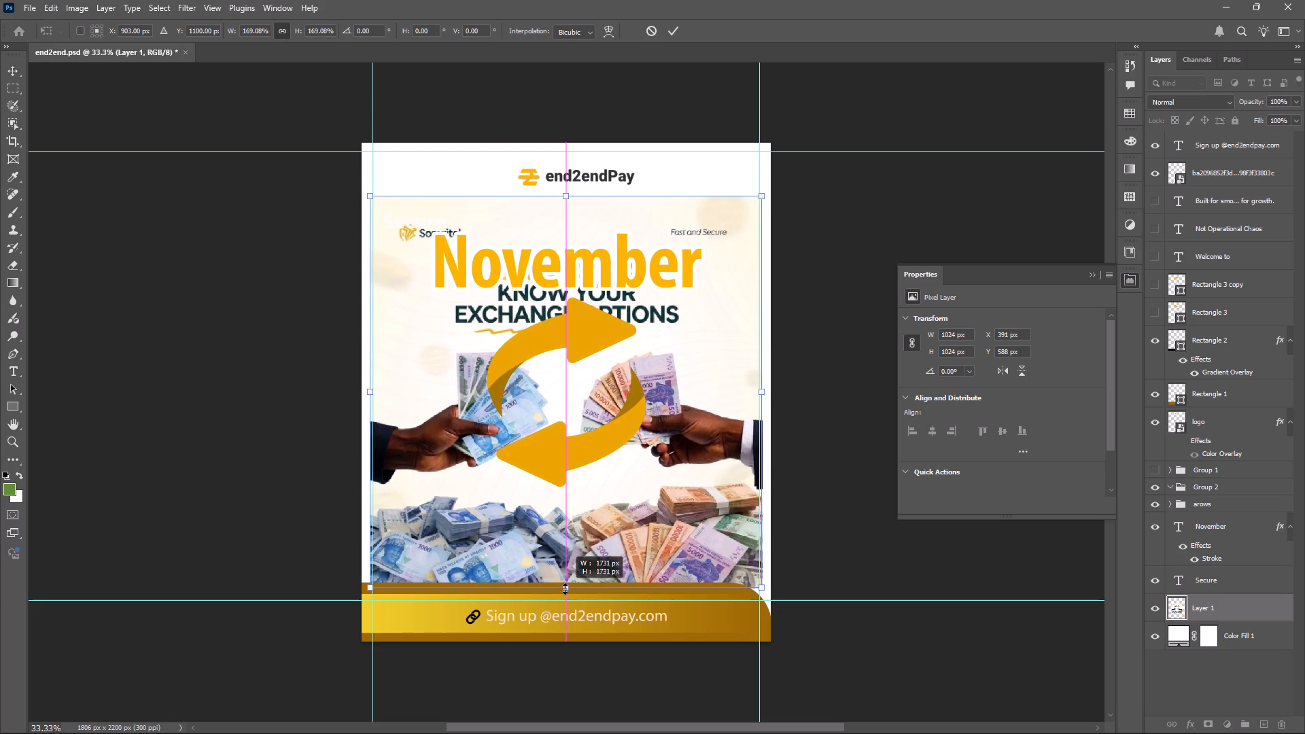
pyautogui.keyDown('alt'); pyautogui.moveTo(565, 589); pyautogui.dragTo(566, 599); pyautogui.keyUp('alt')
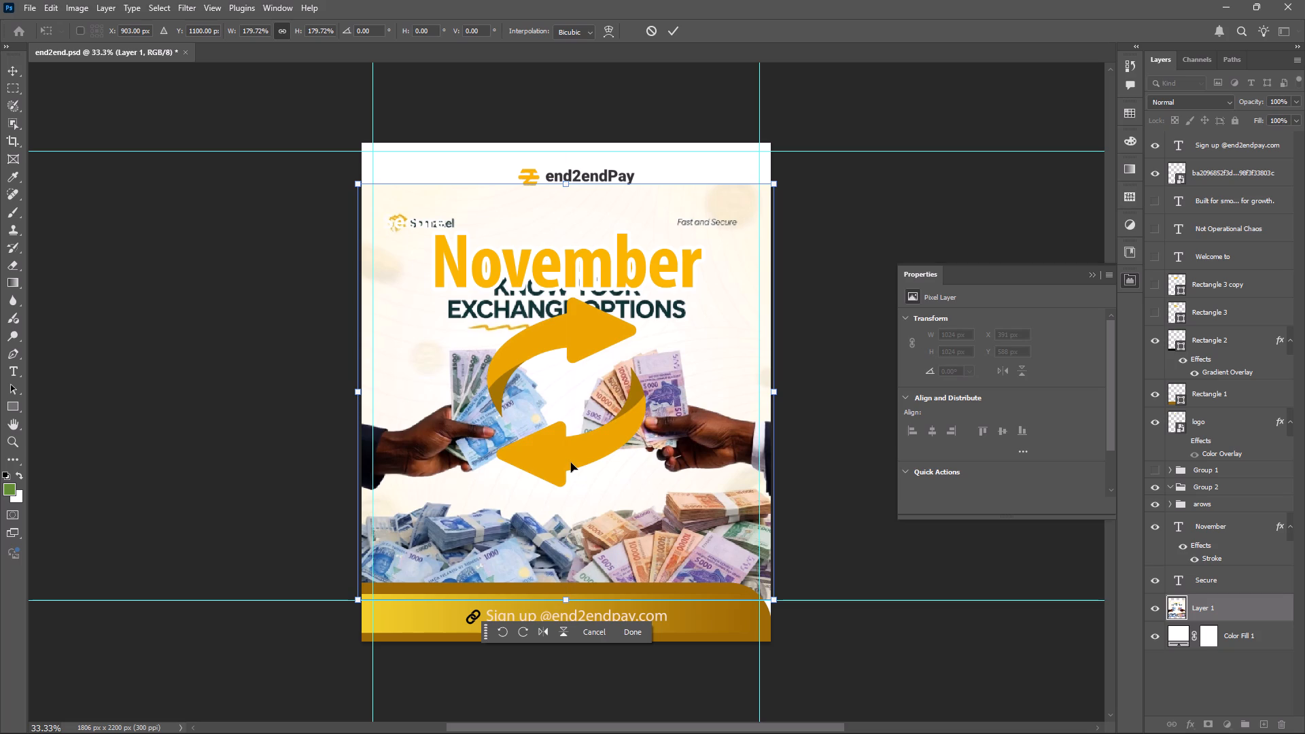
pyautogui.keyDown('shift'); pyautogui.moveTo(571, 463); pyautogui.dragTo(572, 473); pyautogui.keyUp('shift')
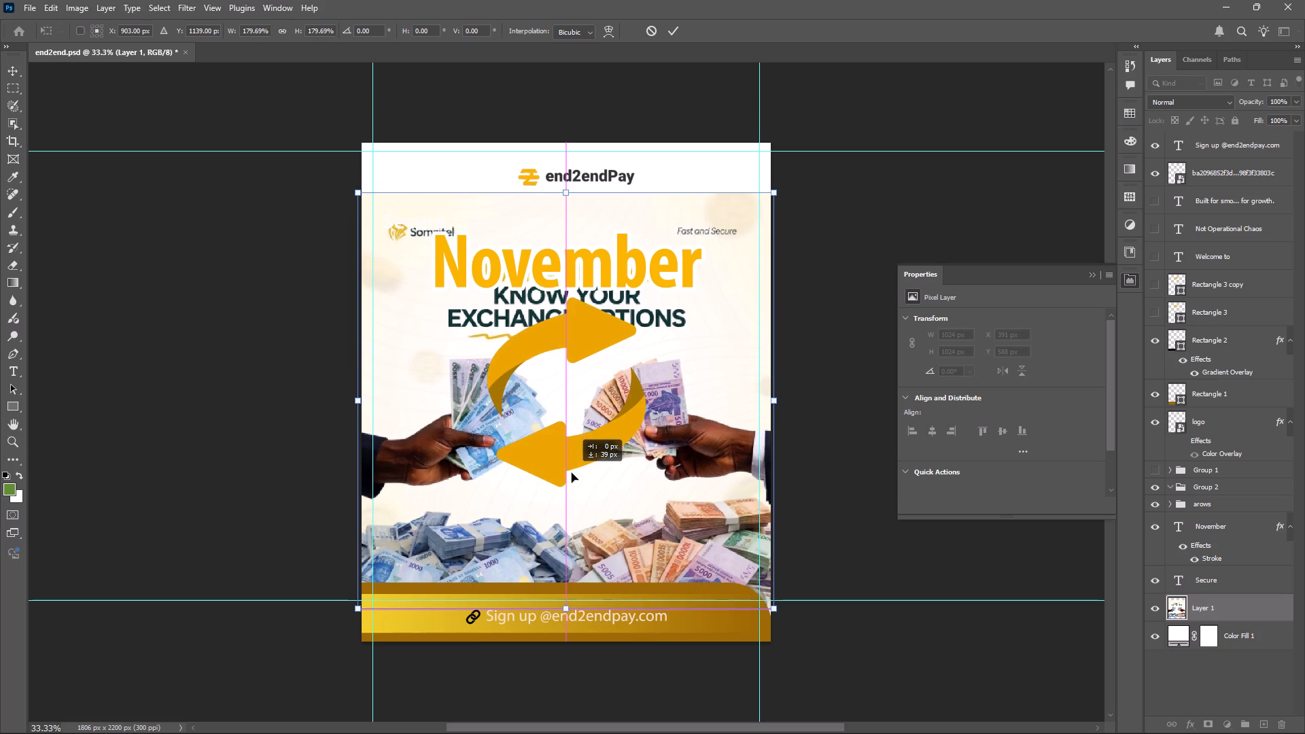
pyautogui.keyDown('shift'); pyautogui.moveTo(572, 473); pyautogui.dragTo(572, 474); pyautogui.keyUp('shift')
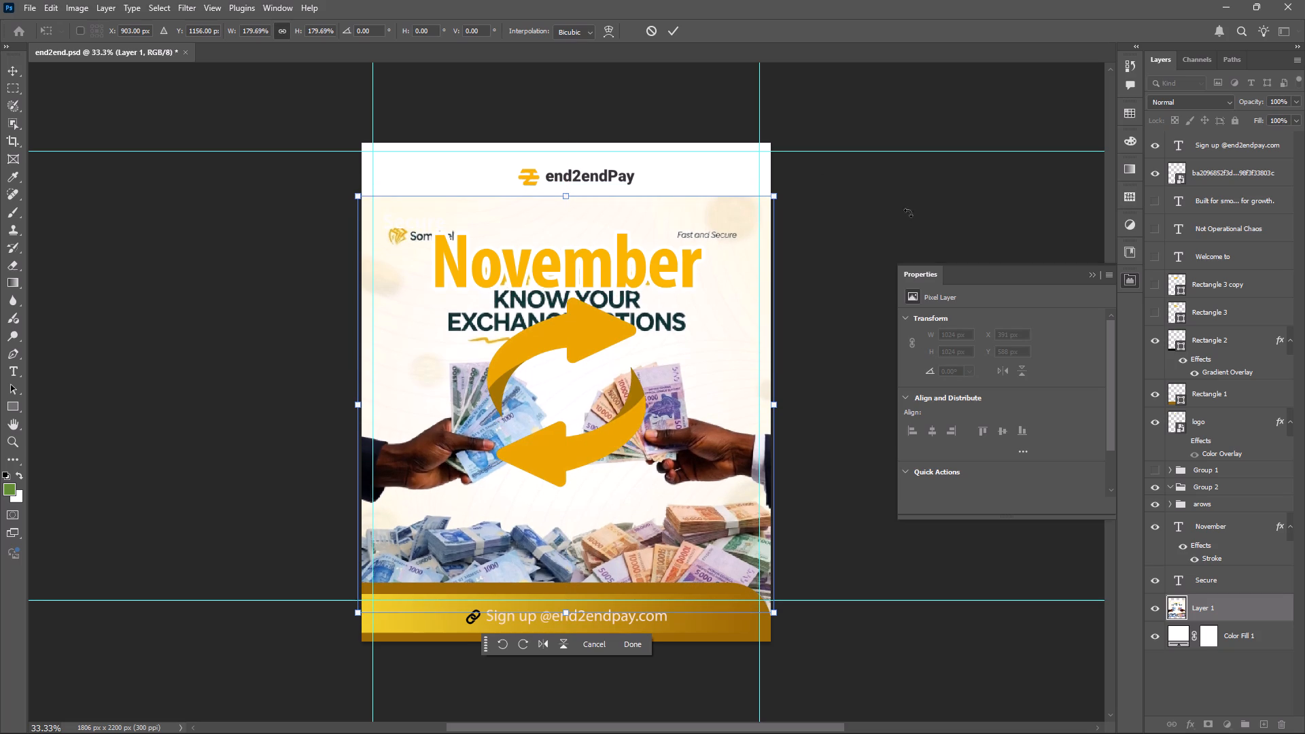
pyautogui.click(960, 212)
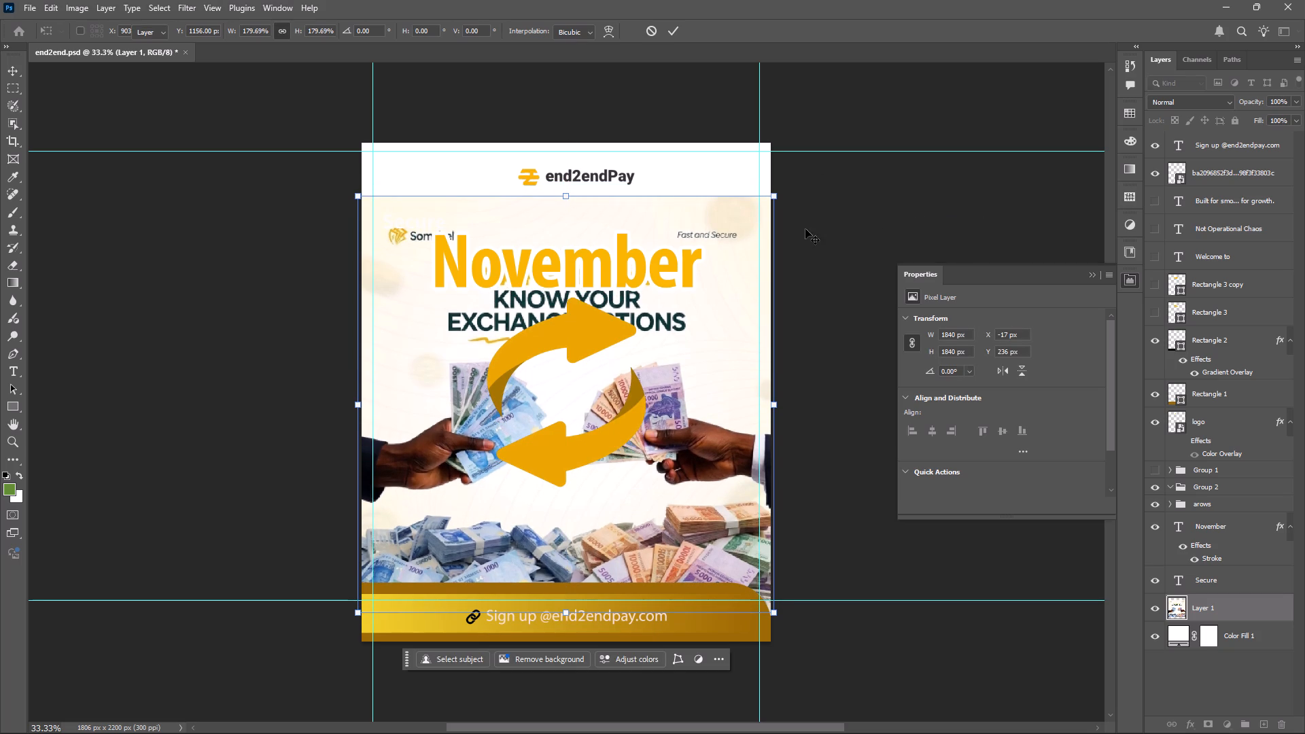
# Remove the "Fast and Secure" tagline and the Somzitel logo from Layer 1 with the content-aware Spot Healing Brush.
pyautogui.click(1173, 627)
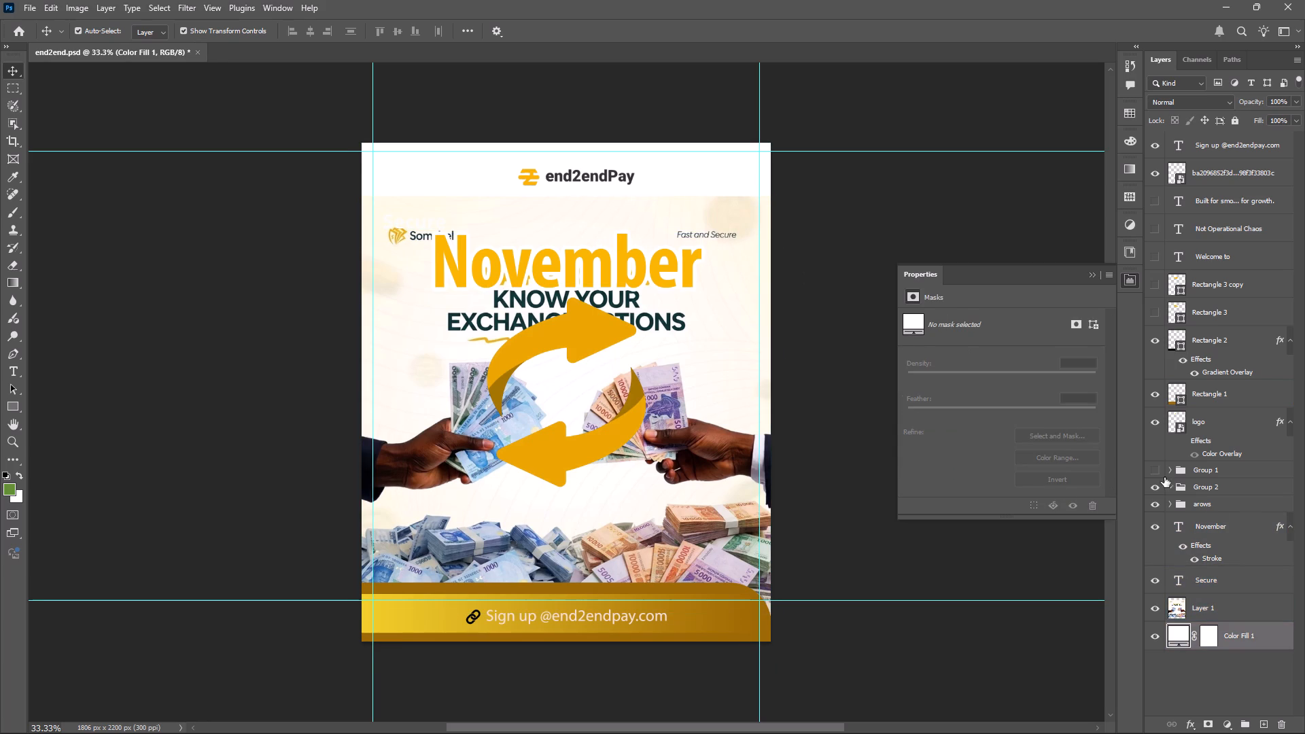
pyautogui.click(1206, 603)
pyautogui.press('j')
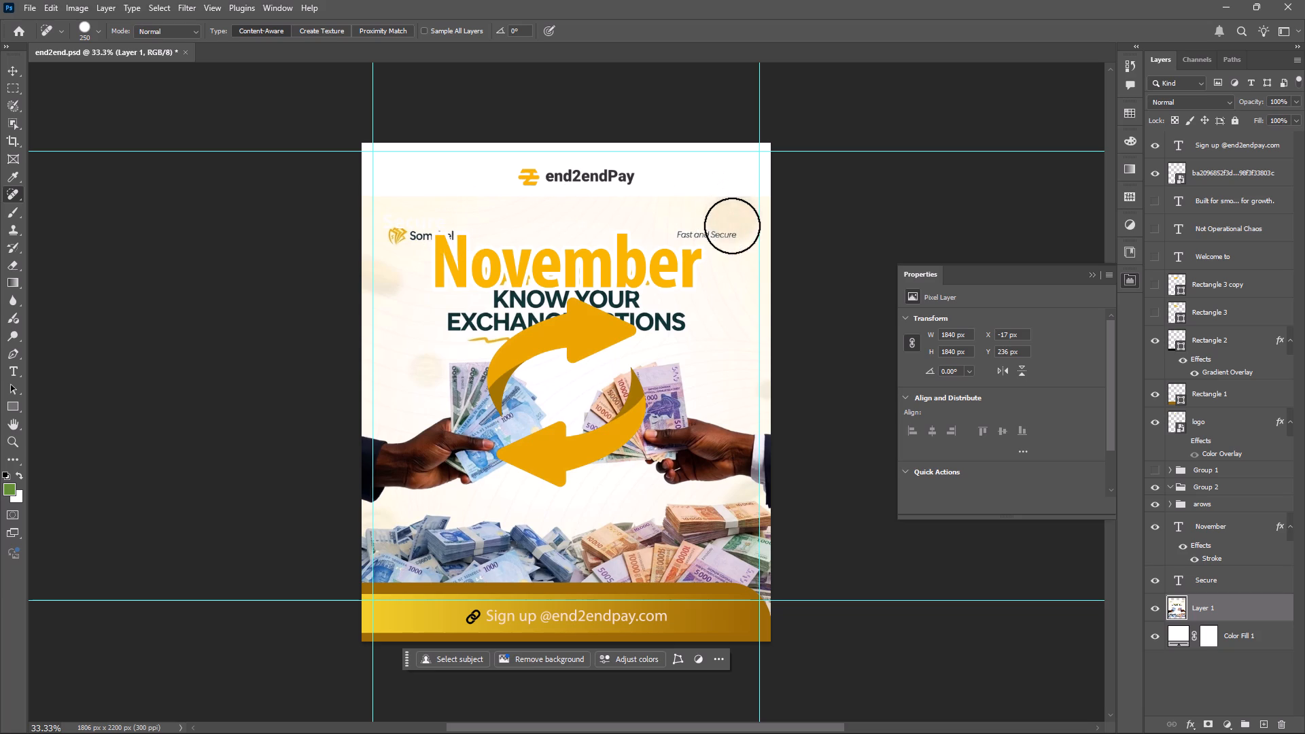
pyautogui.moveTo(732, 226); pyautogui.dragTo(687, 228)
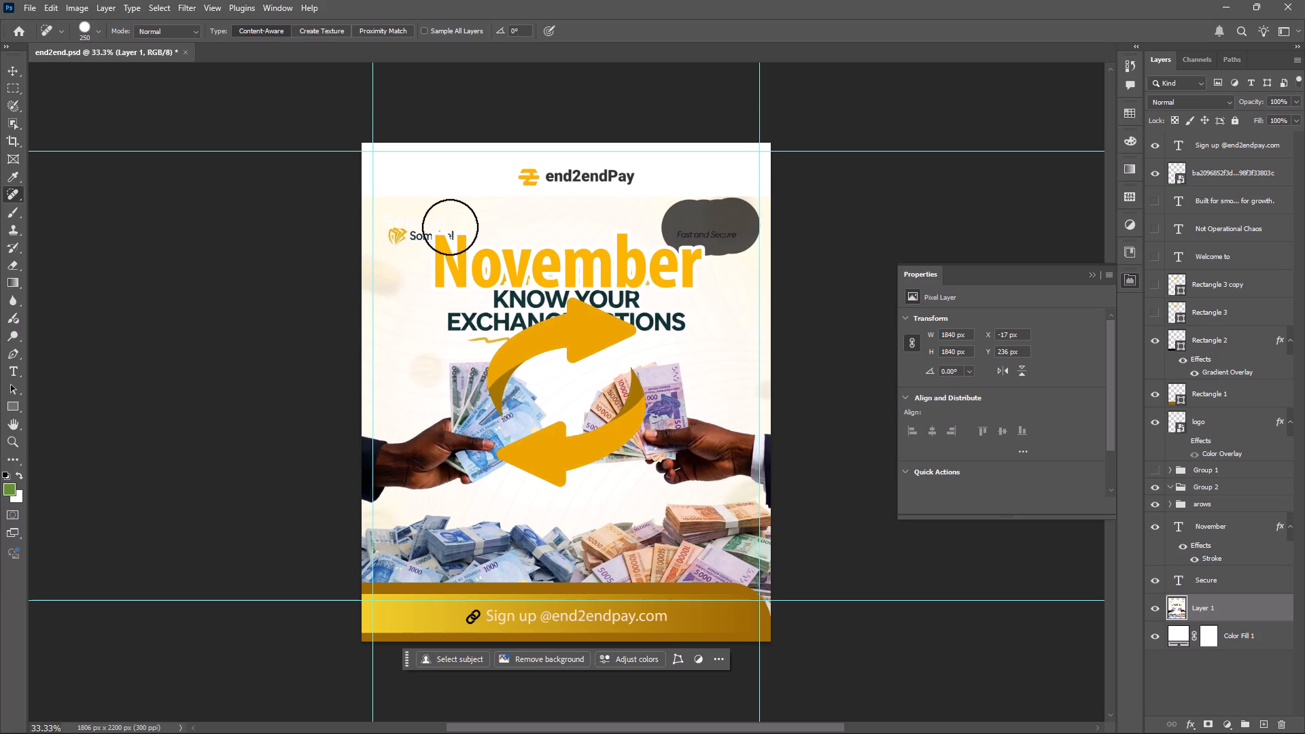
pyautogui.moveTo(442, 232); pyautogui.dragTo(404, 237)
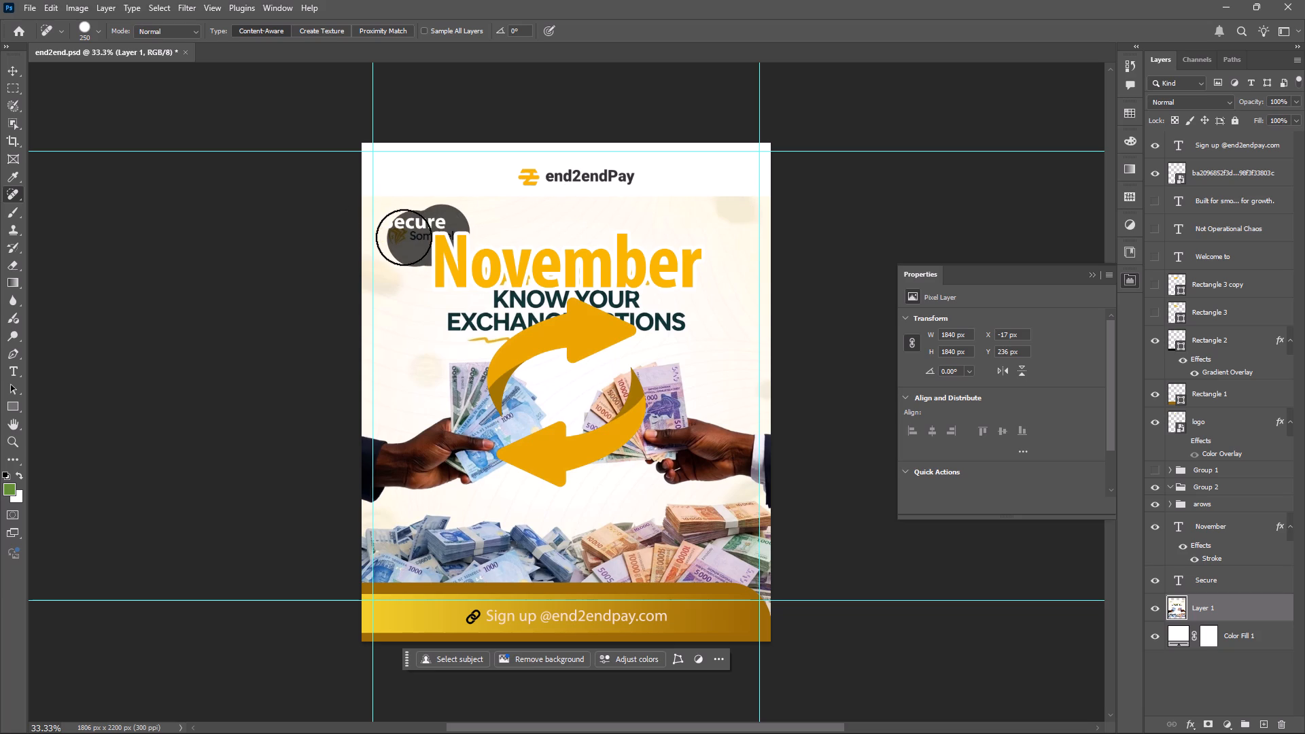
pyautogui.moveTo(404, 237); pyautogui.dragTo(398, 237)
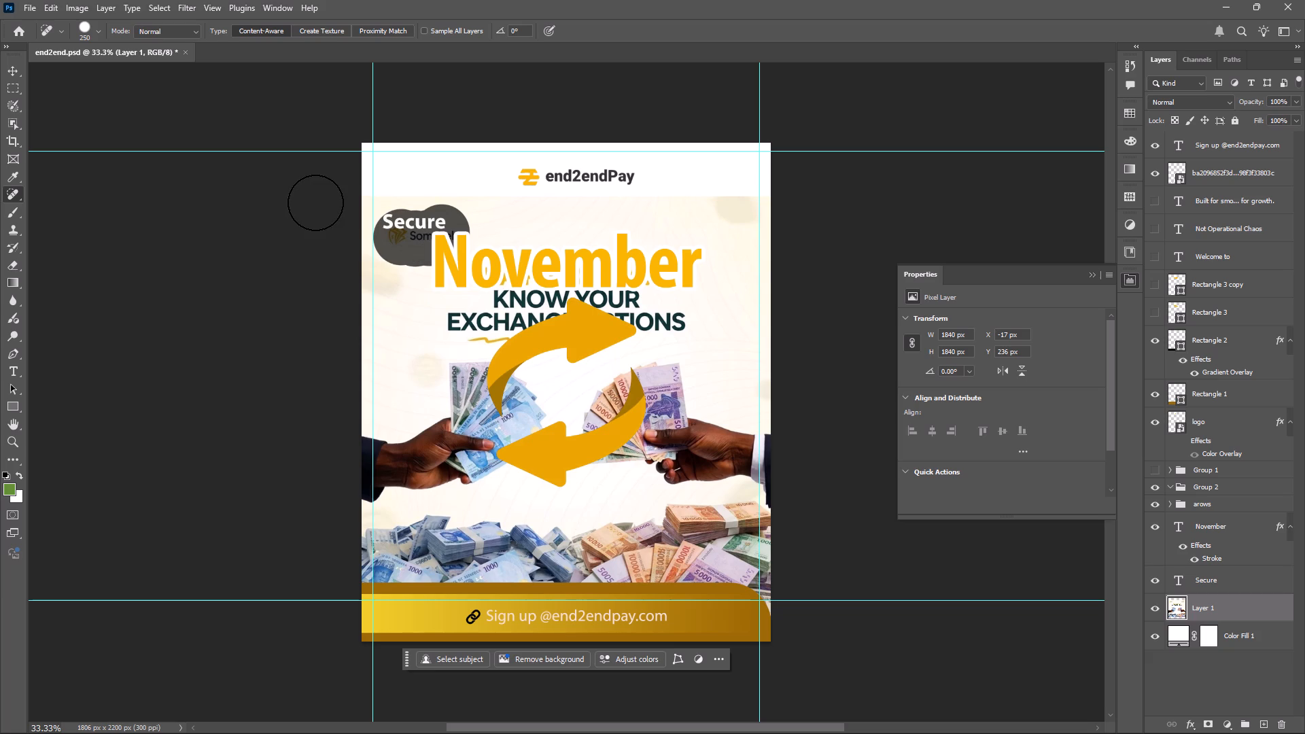
pyautogui.press('v')
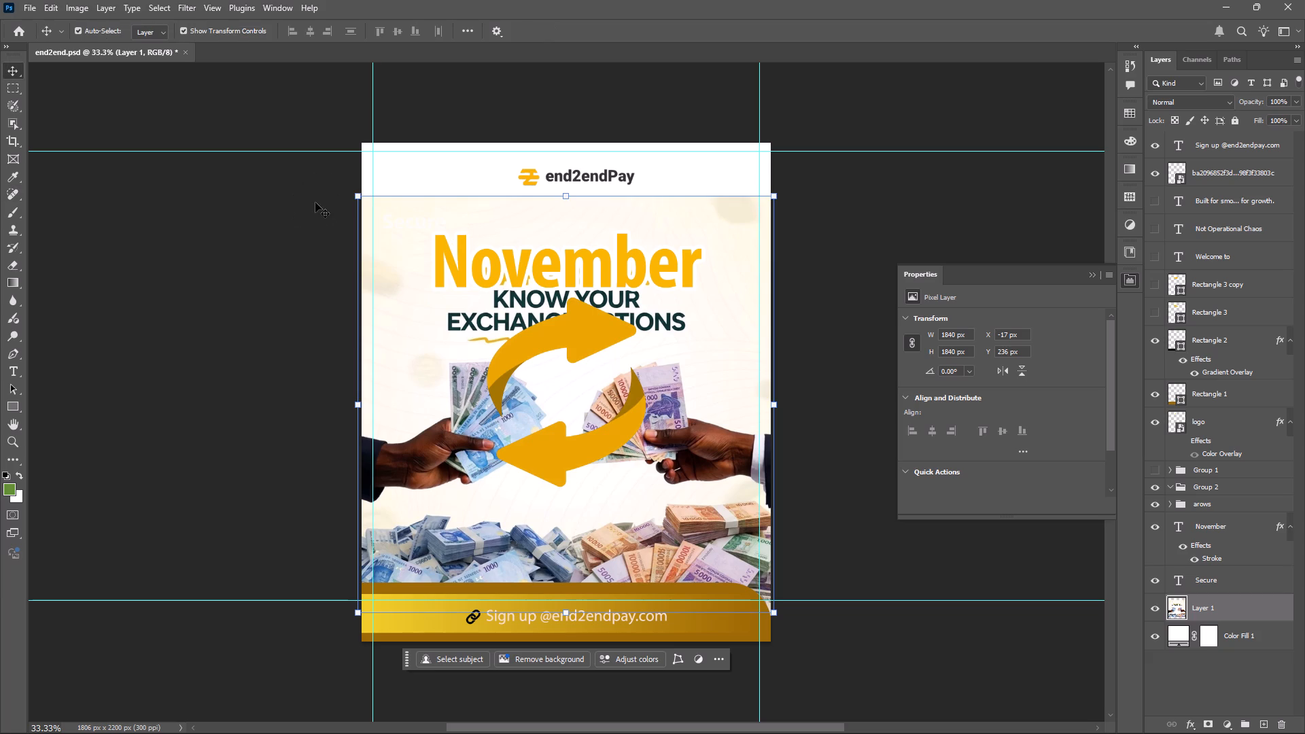
# Copy a full-width band of Layer 1 around the headline, about 1805 × 484 px, to a new layer.
pyautogui.click(1207, 616)
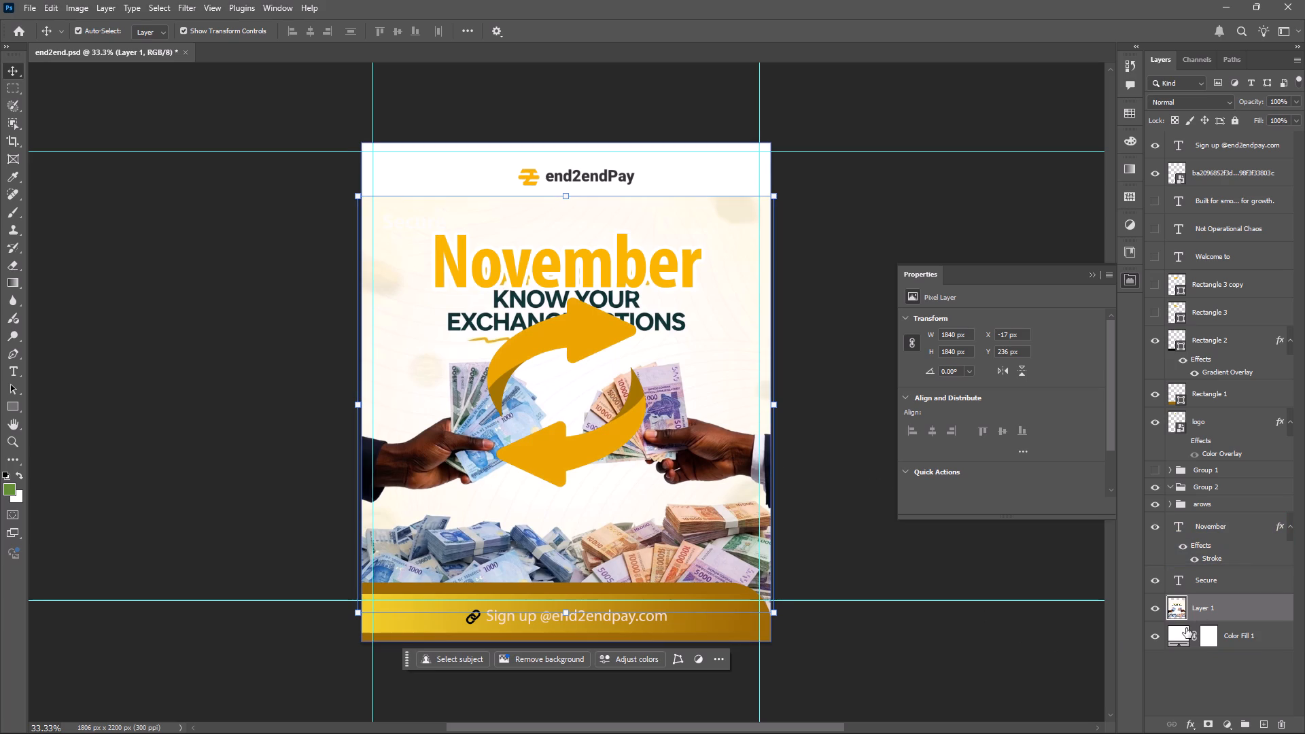
pyautogui.click(1220, 610)
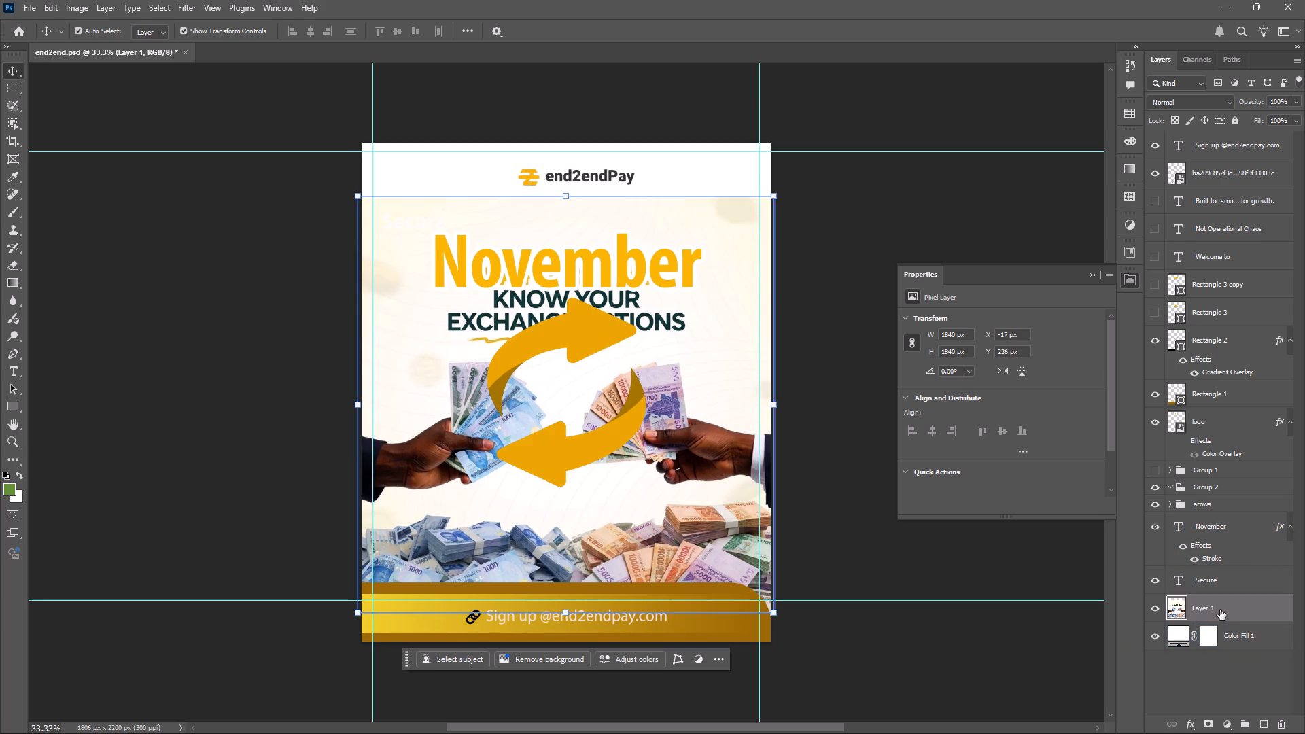
pyautogui.press('m')
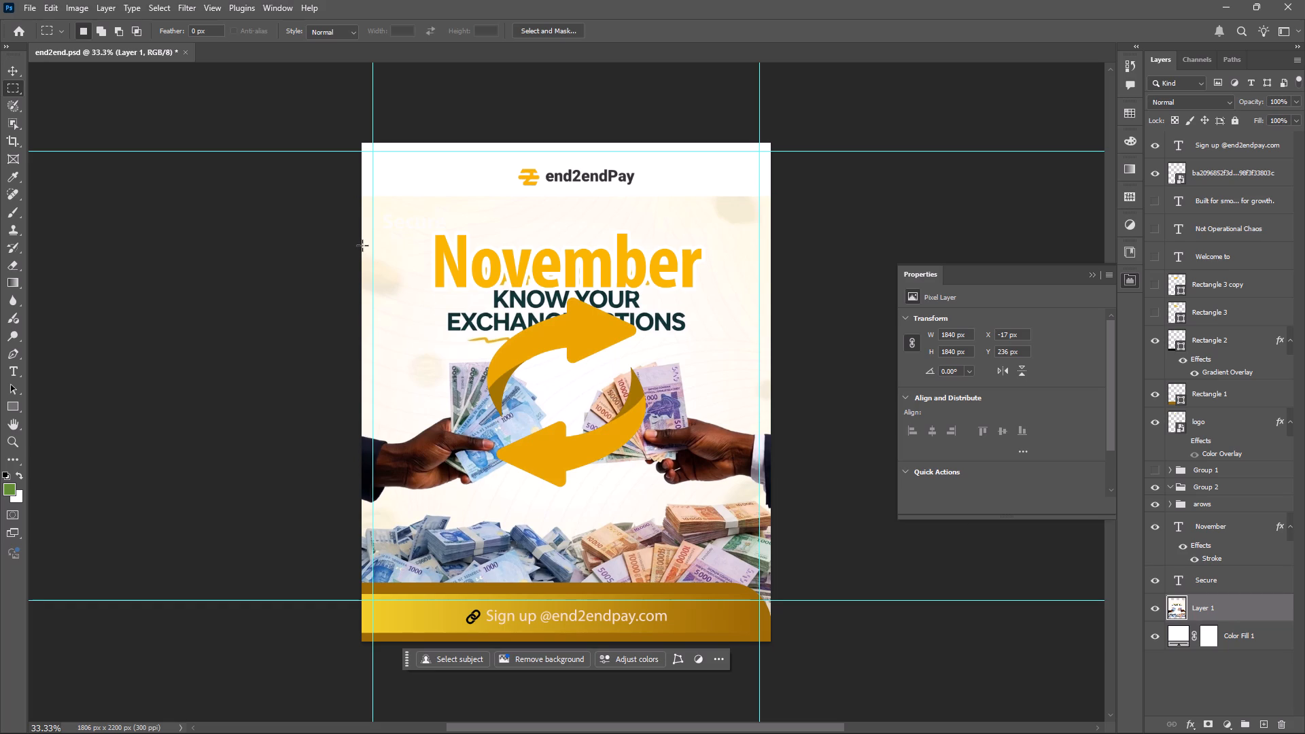
pyautogui.moveTo(362, 245); pyautogui.dragTo(720, 343)
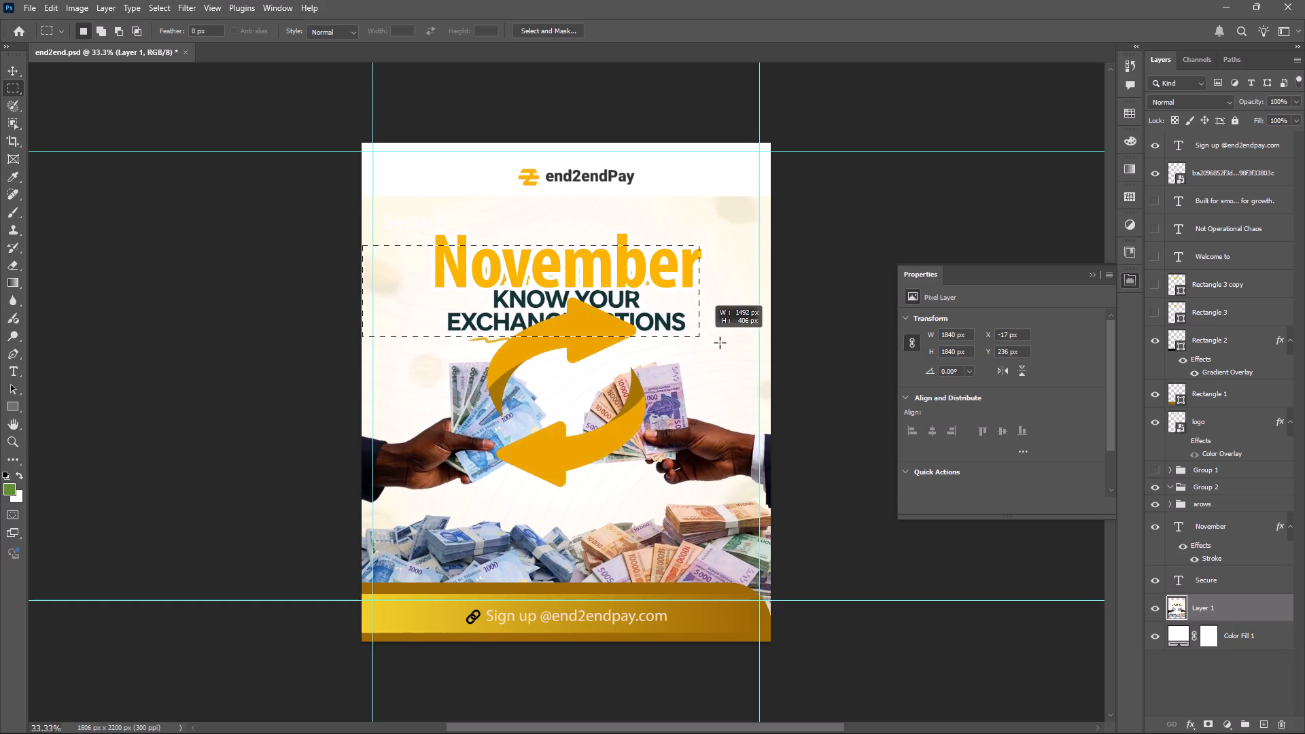
pyautogui.moveTo(720, 343); pyautogui.dragTo(771, 354)
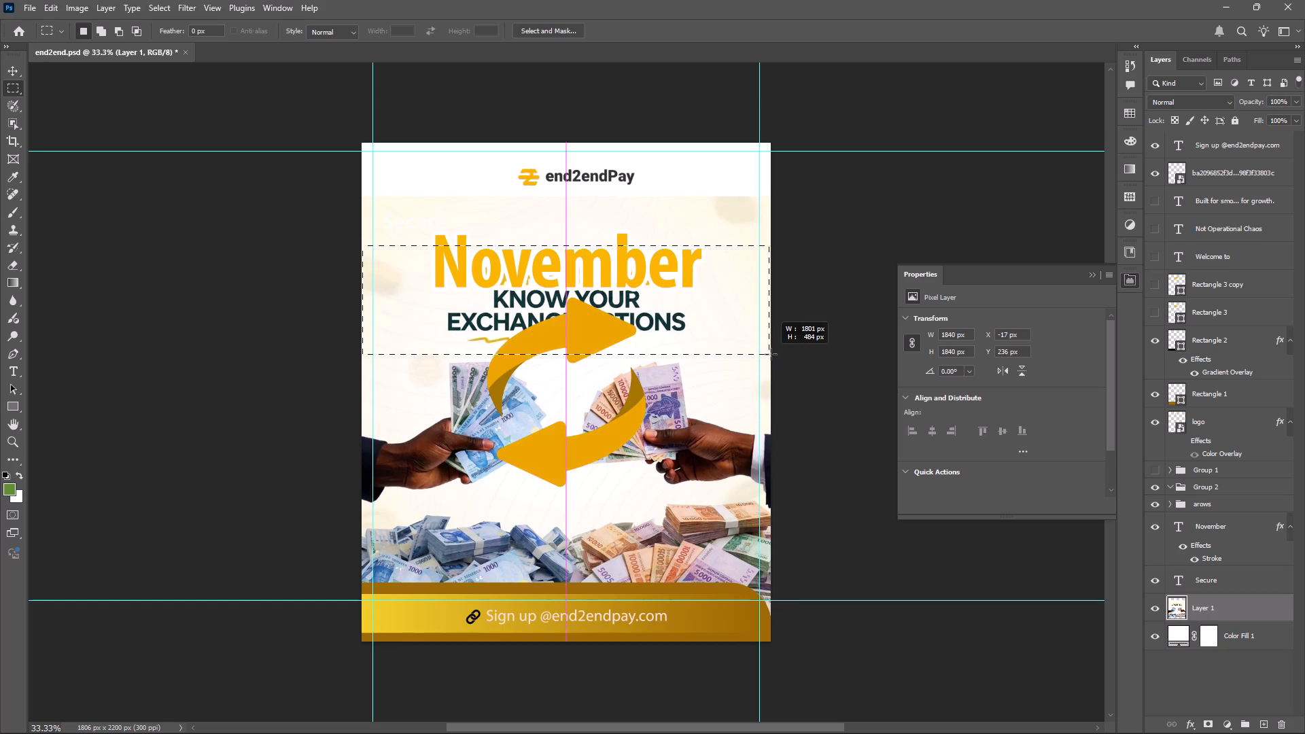
pyautogui.moveTo(771, 354); pyautogui.dragTo(771, 354)
pyautogui.hotkey('ctrl', 'j')
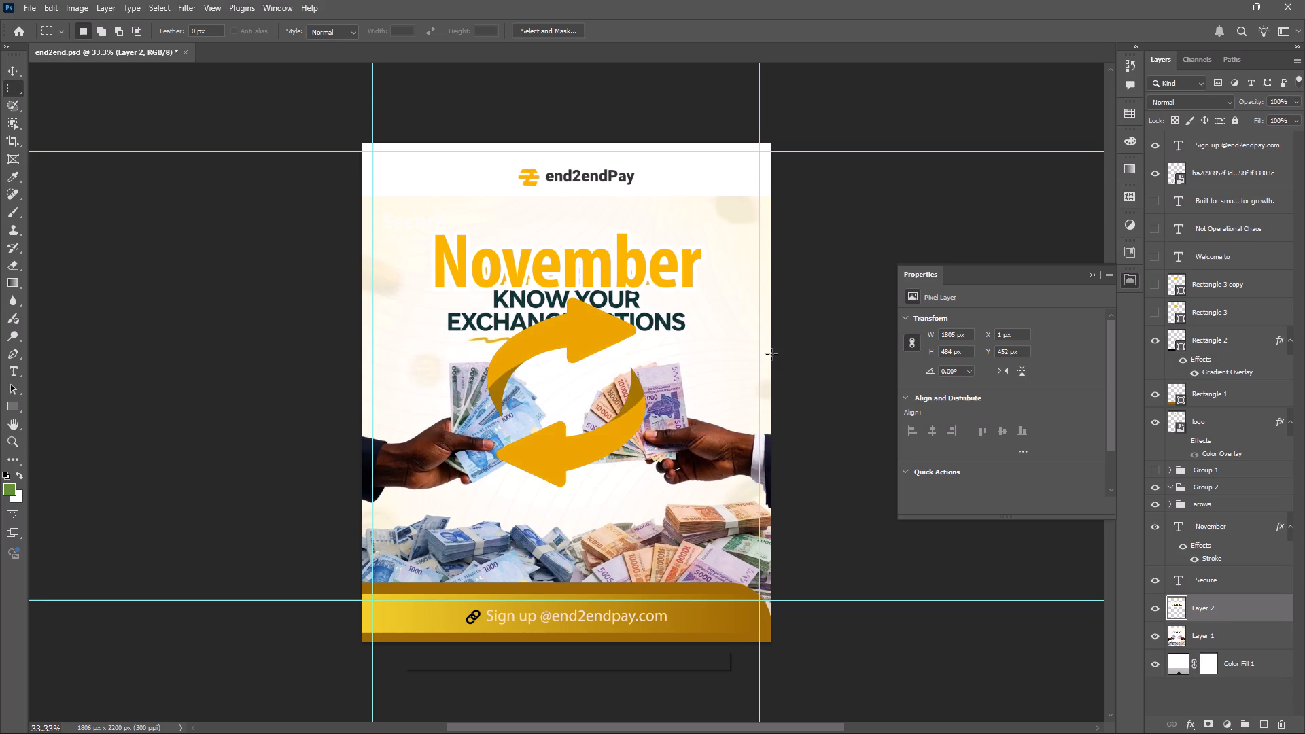
# Move the copied headline band straight up to Y 236 px, level with the top edge of the flyer image.
pyautogui.press('v')
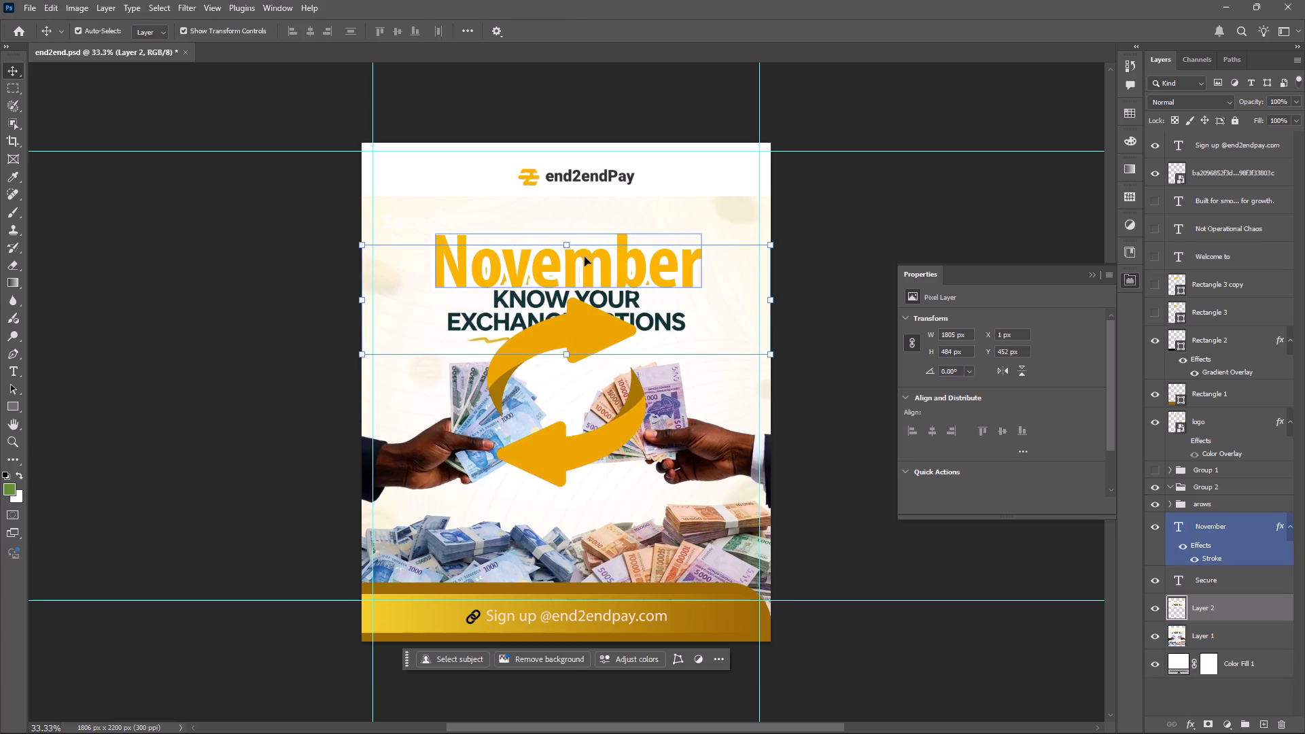
pyautogui.click(566, 245)
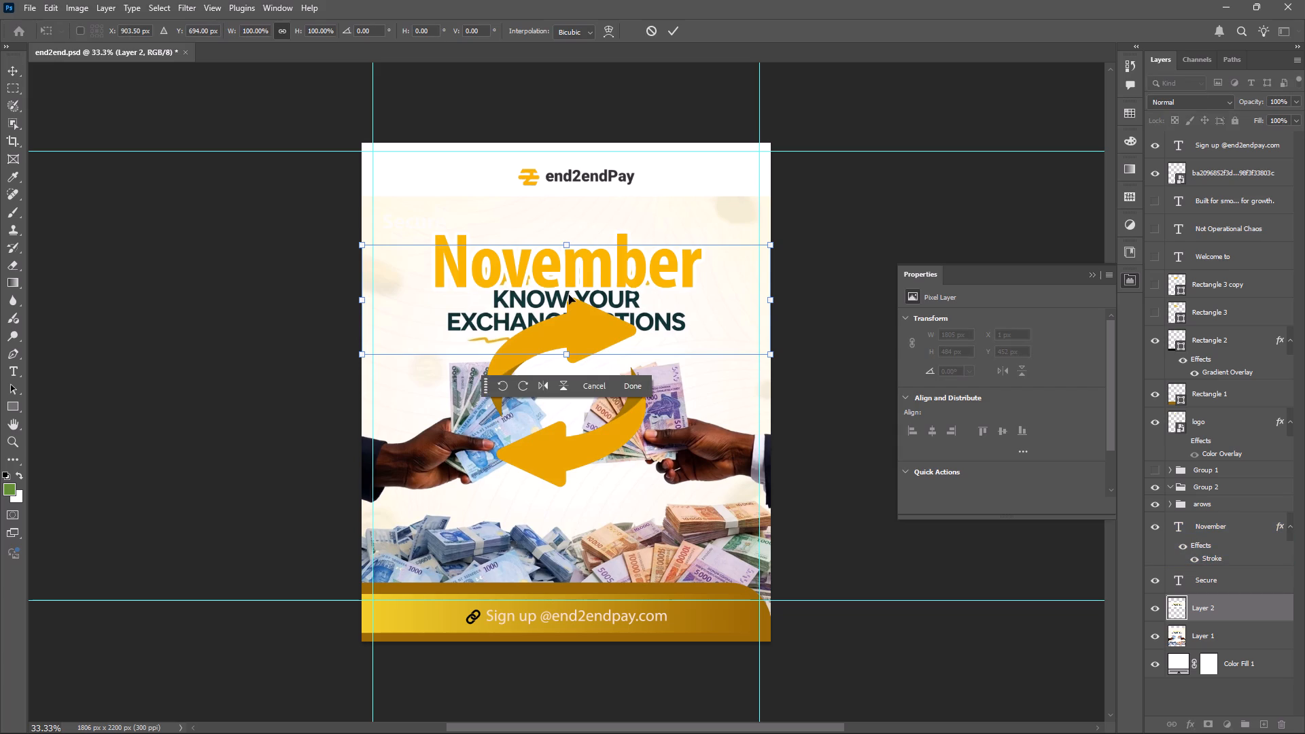
pyautogui.keyDown('shift'); pyautogui.moveTo(569, 295); pyautogui.dragTo(568, 249); pyautogui.keyUp('shift')
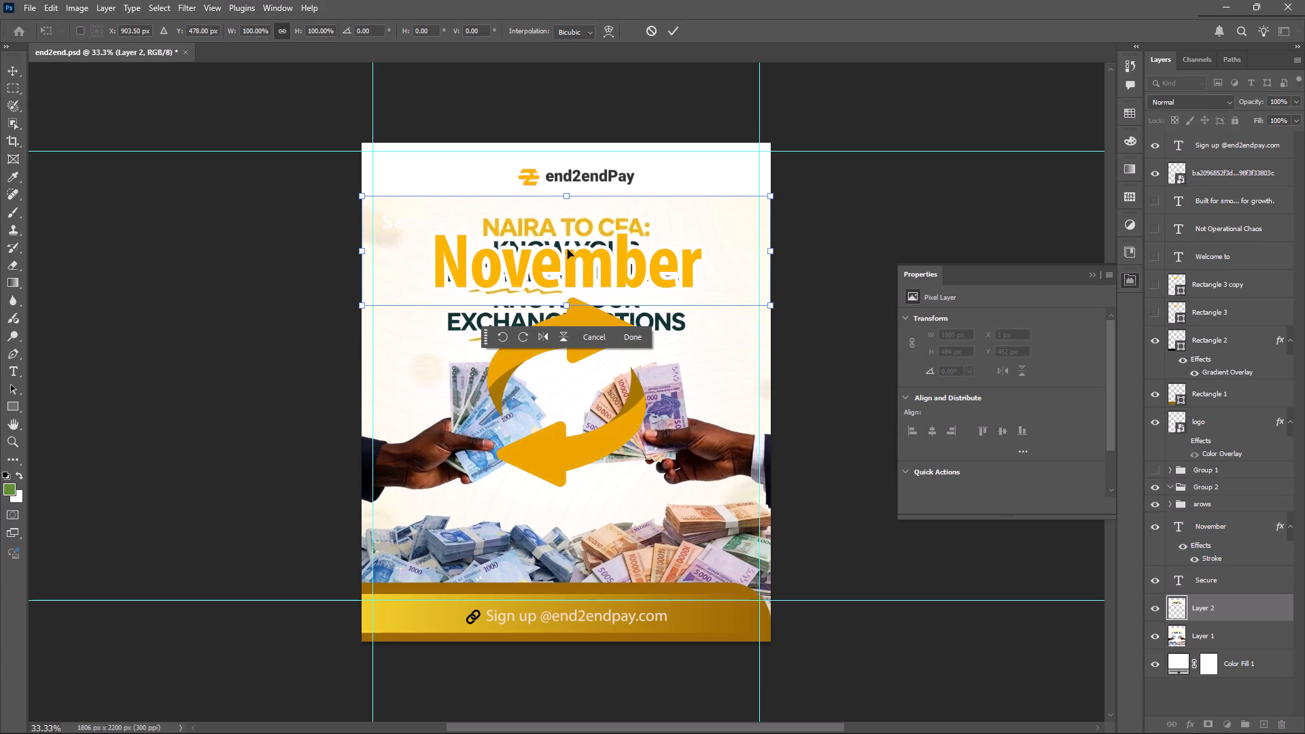
pyautogui.click(967, 574)
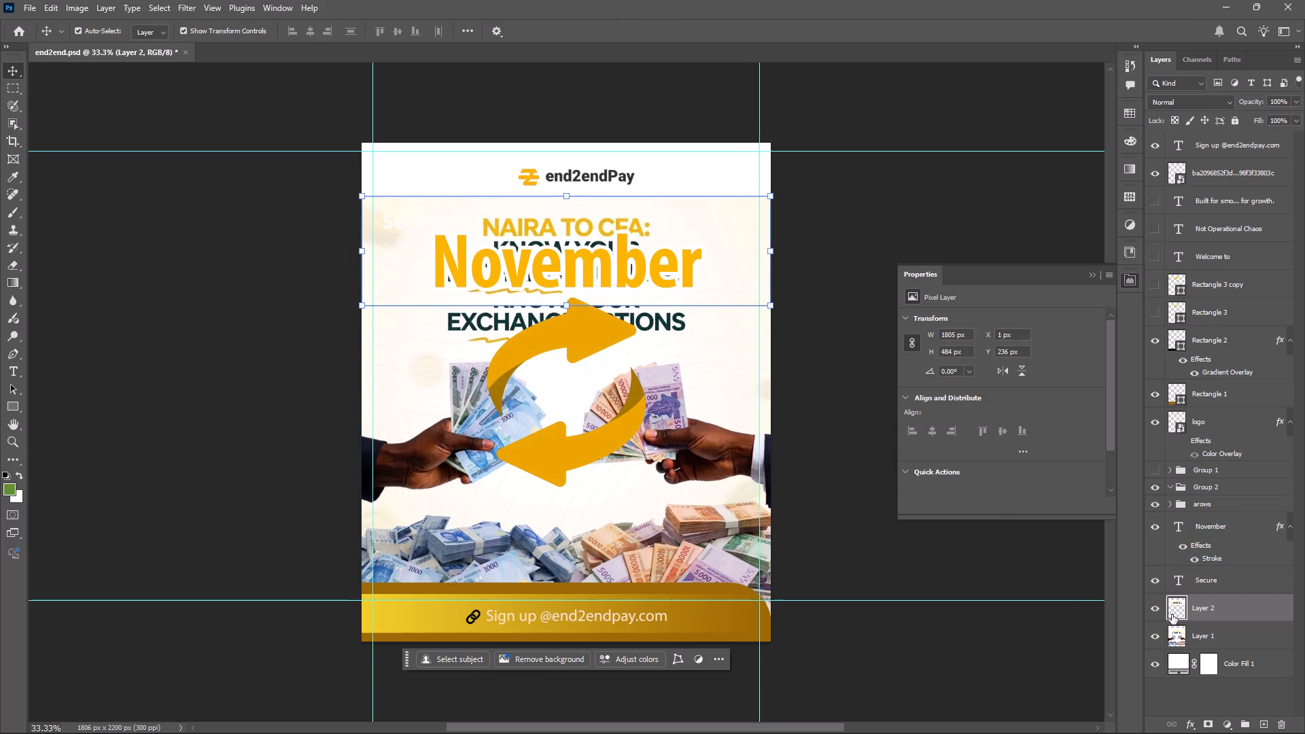
# Hide Layer 2 and copy a full-width strip from the top of Layer 1, about 1806 × 220 px, to a new layer.
pyautogui.click(1158, 610)
pyautogui.click(1194, 638)
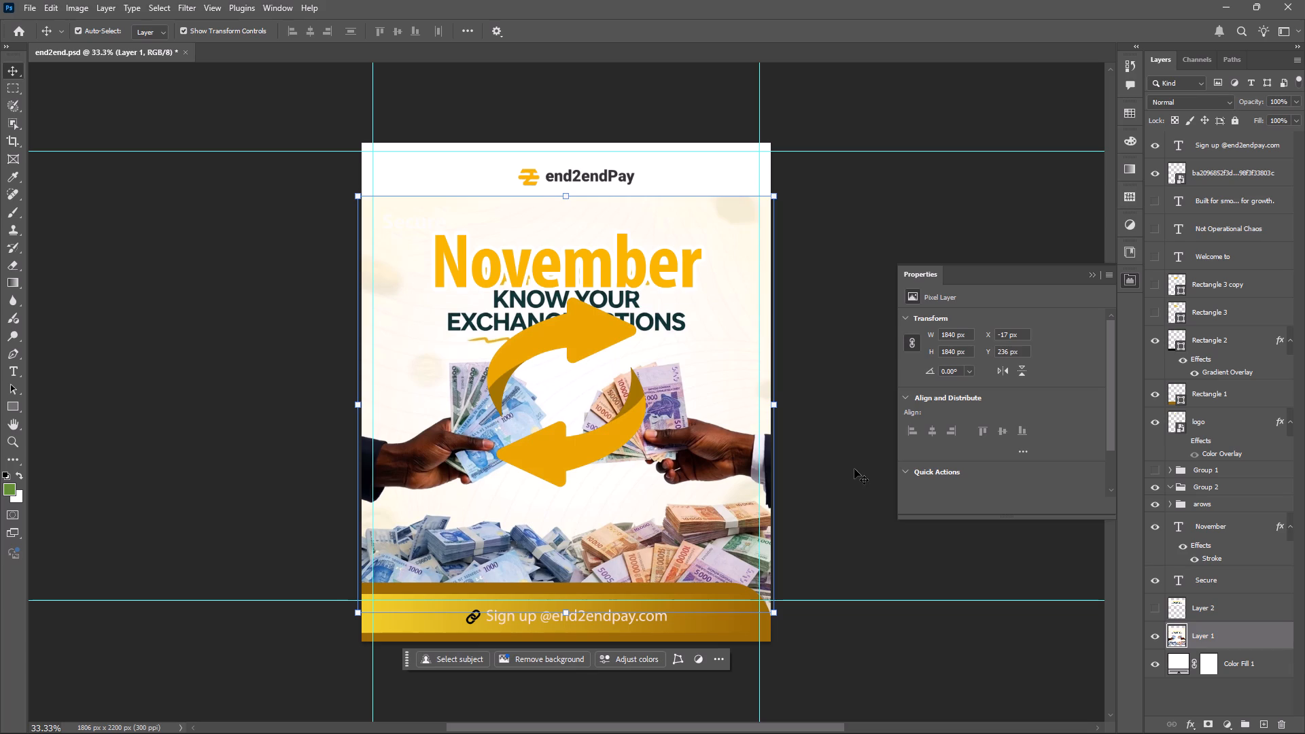
pyautogui.press('m')
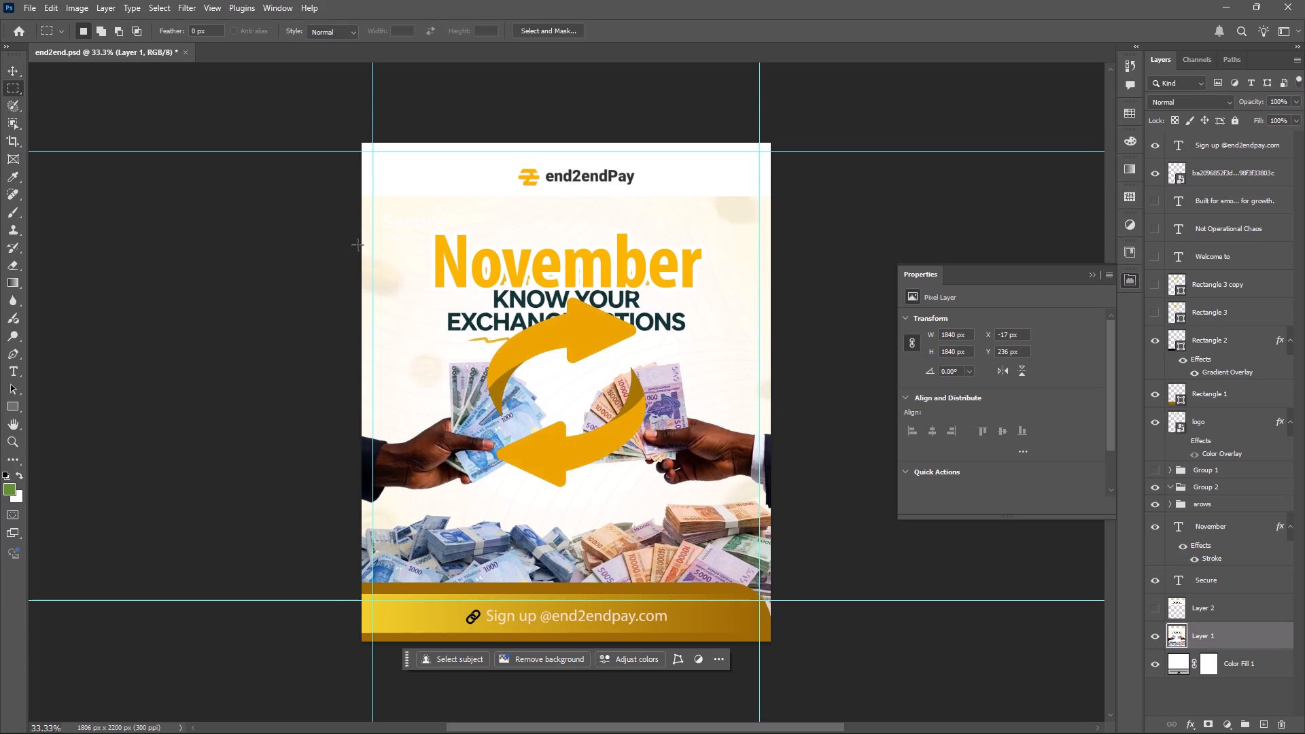
pyautogui.moveTo(358, 245); pyautogui.dragTo(814, 203)
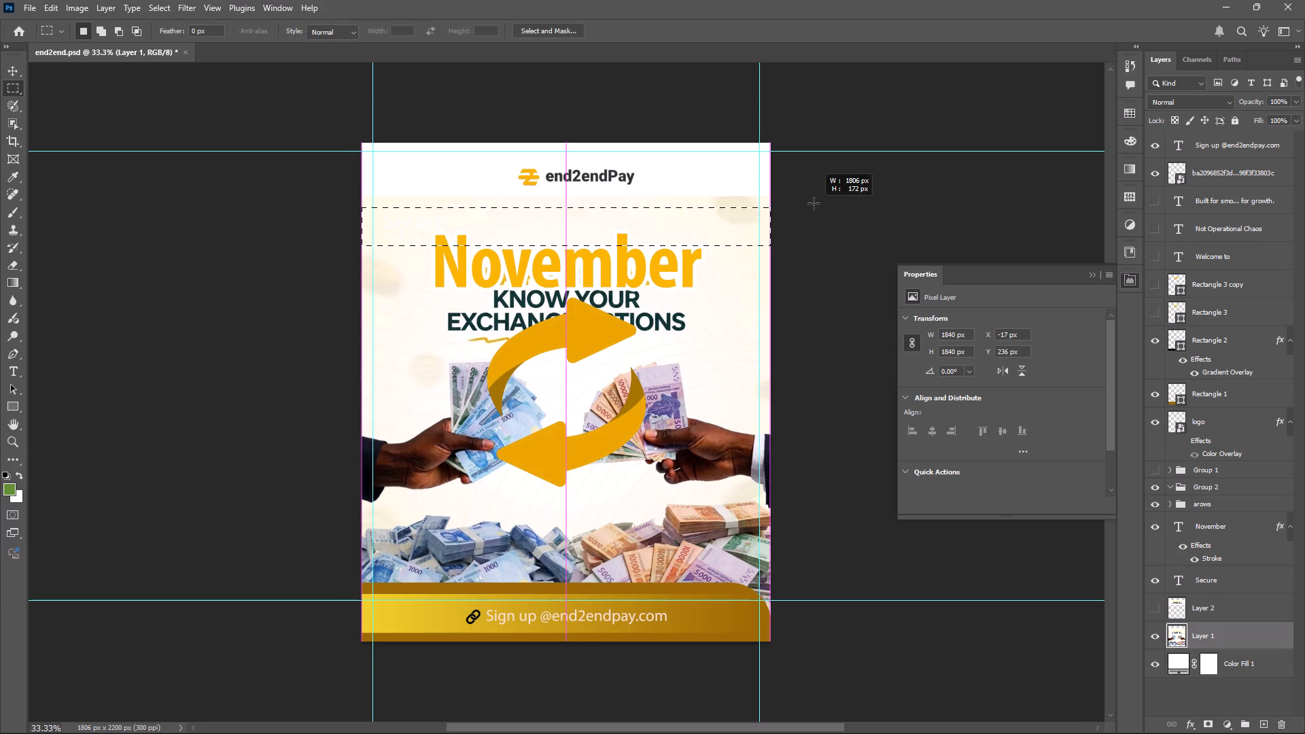
pyautogui.moveTo(814, 203); pyautogui.dragTo(801, 196)
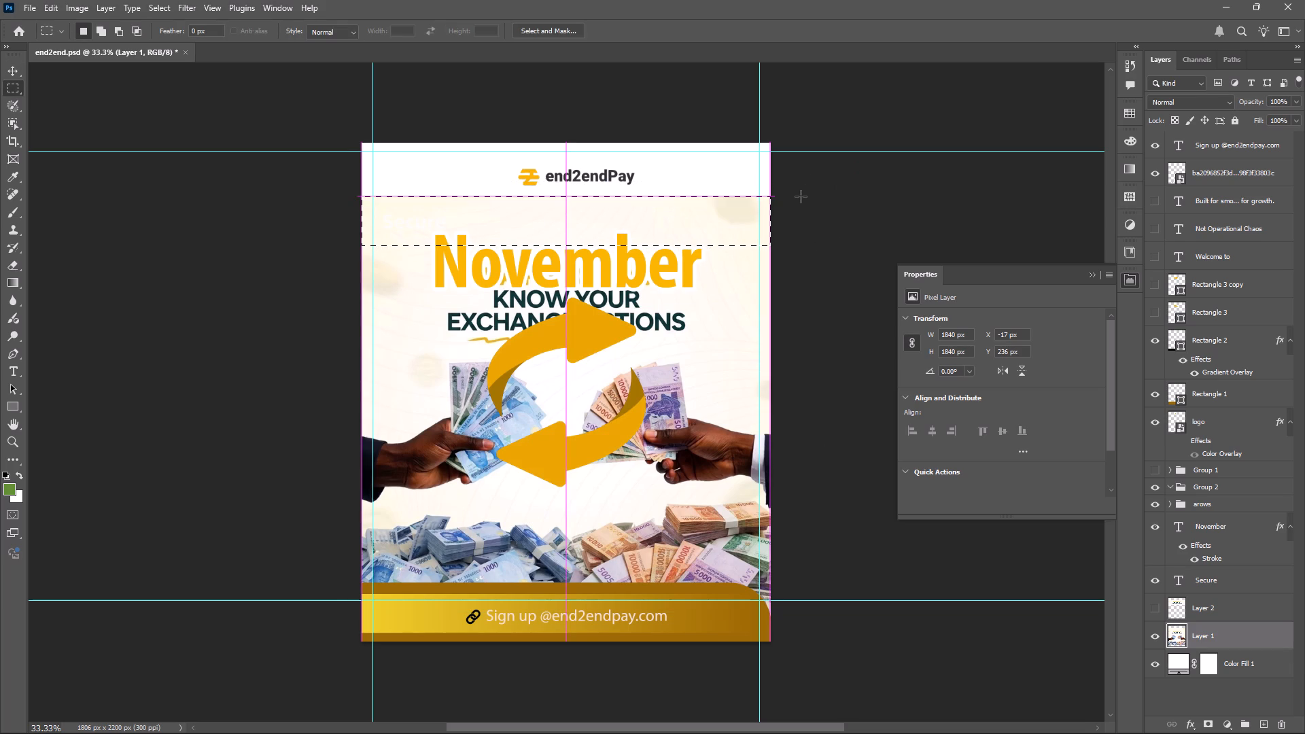
pyautogui.hotkey('ctrl', 'j')
pyautogui.press('v')
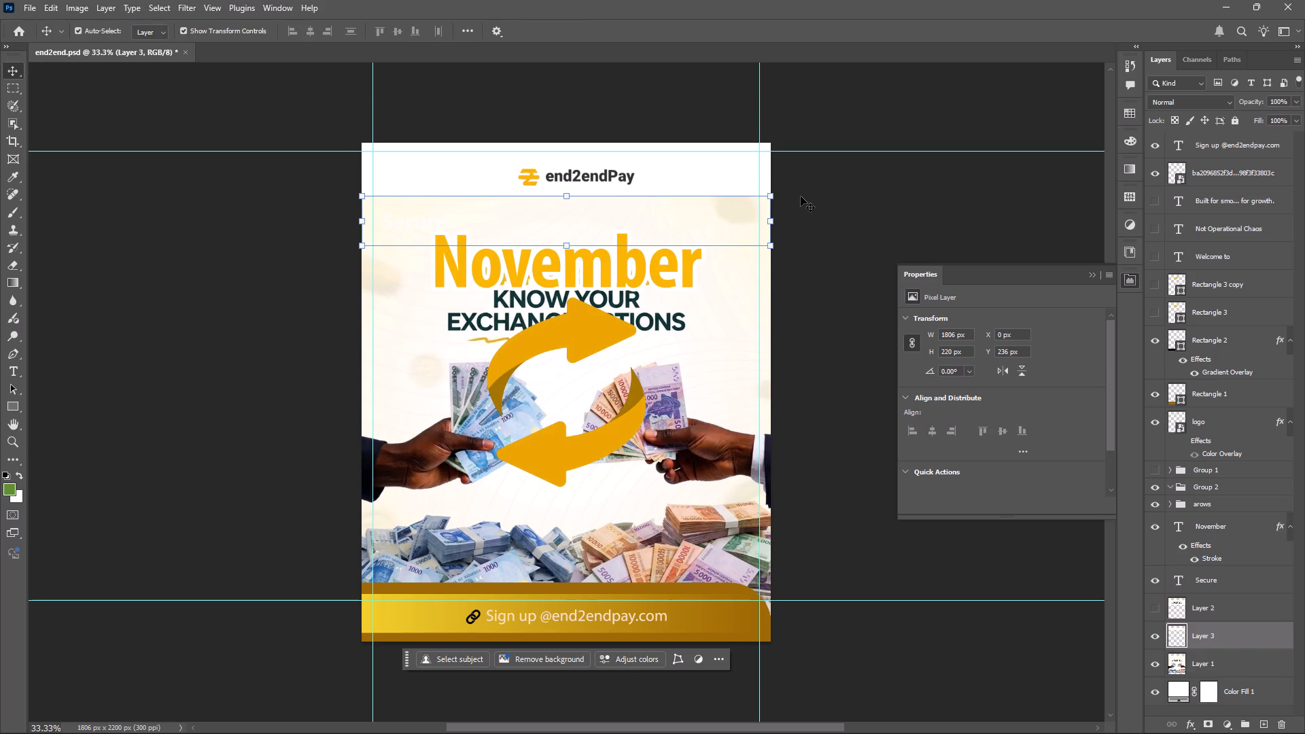
# Move the copied background strip straight up behind the end2endPay logo to about Y 4 px.
pyautogui.click(566, 195)
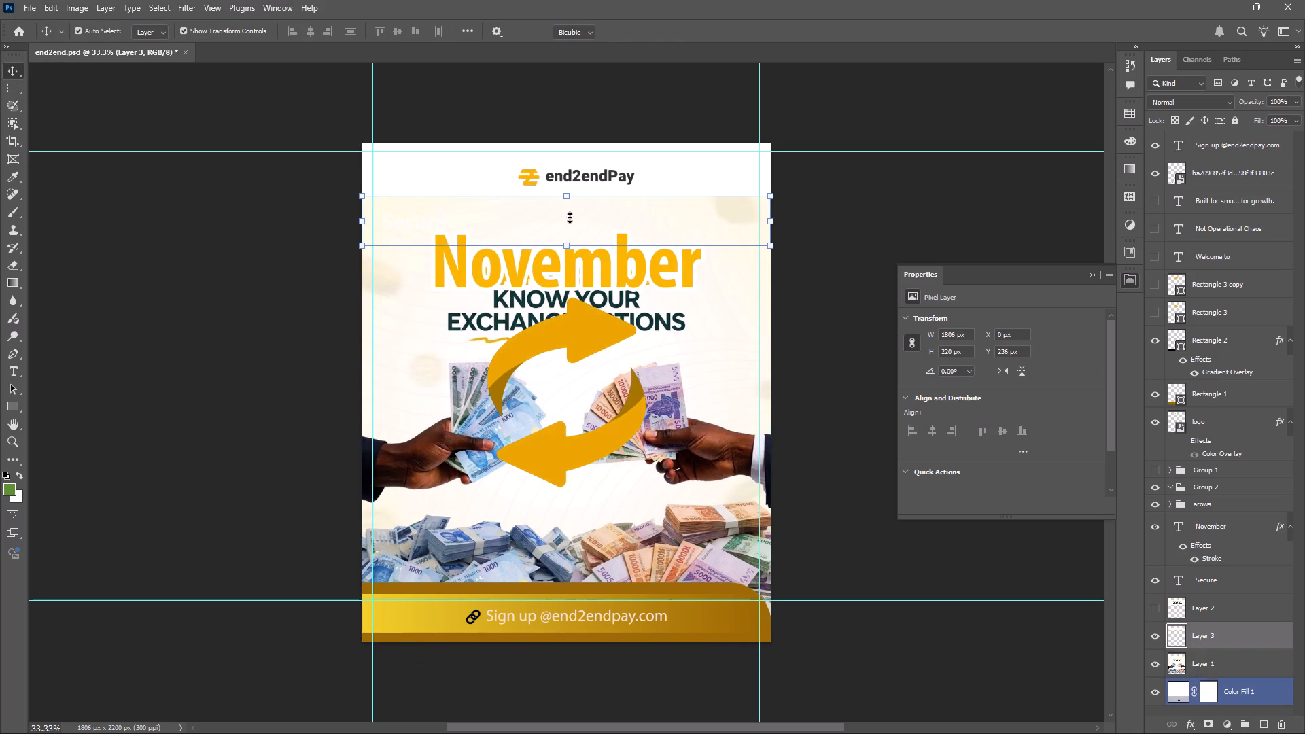
pyautogui.keyDown('shift'); pyautogui.moveTo(570, 224); pyautogui.dragTo(572, 171); pyautogui.keyUp('shift')
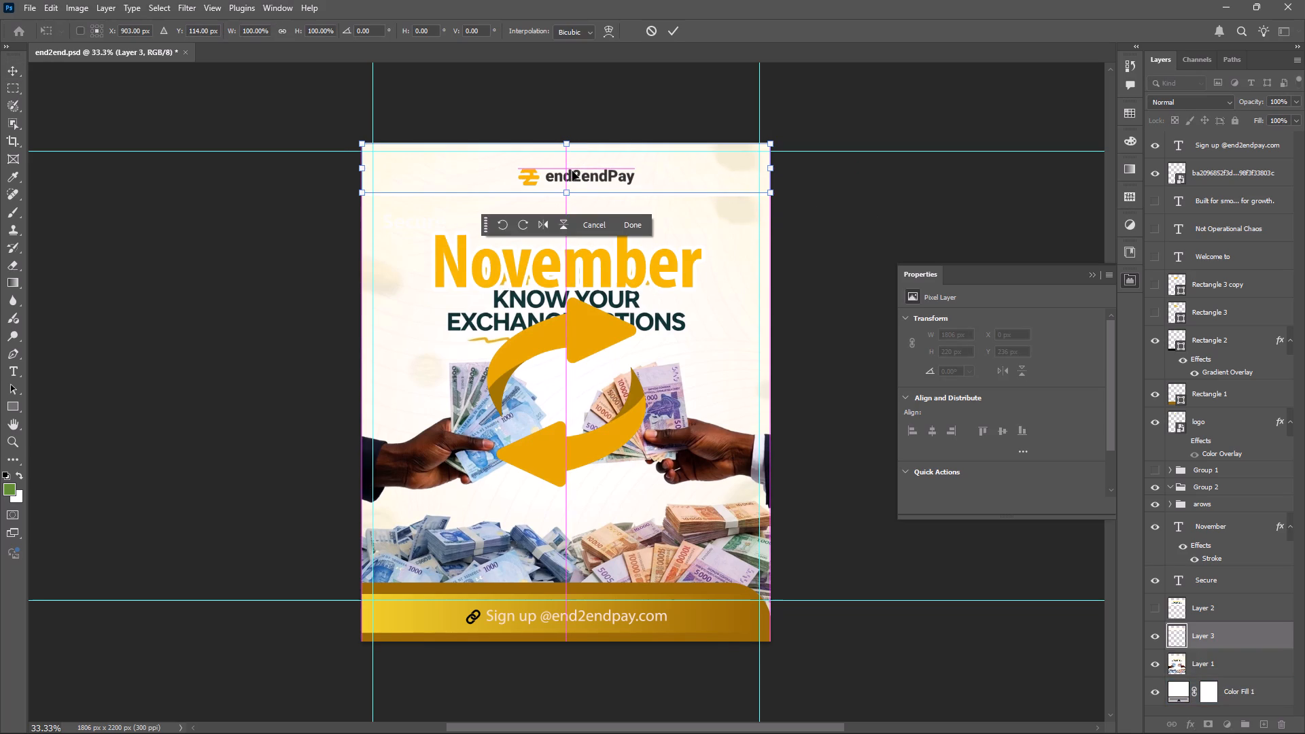
pyautogui.click(858, 529)
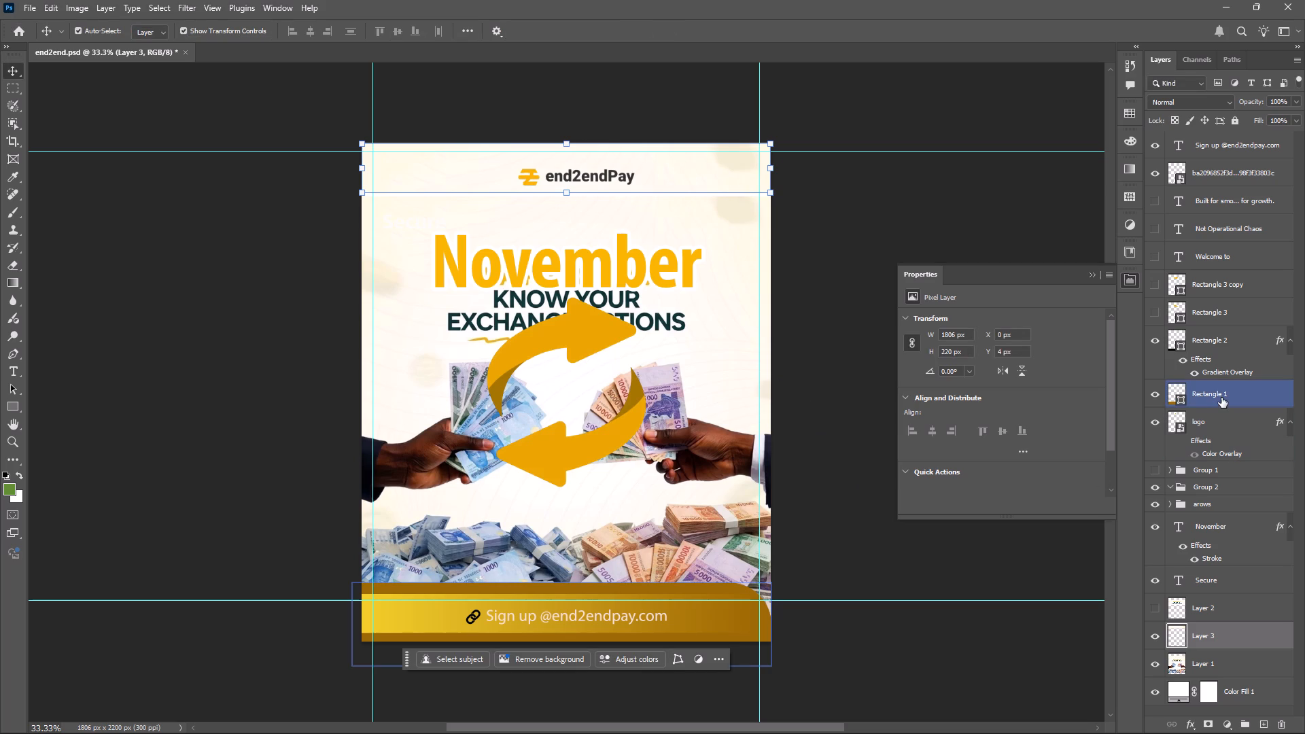
# Hide the November and Secure text layers.
pyautogui.scroll(4, 1233, 302)
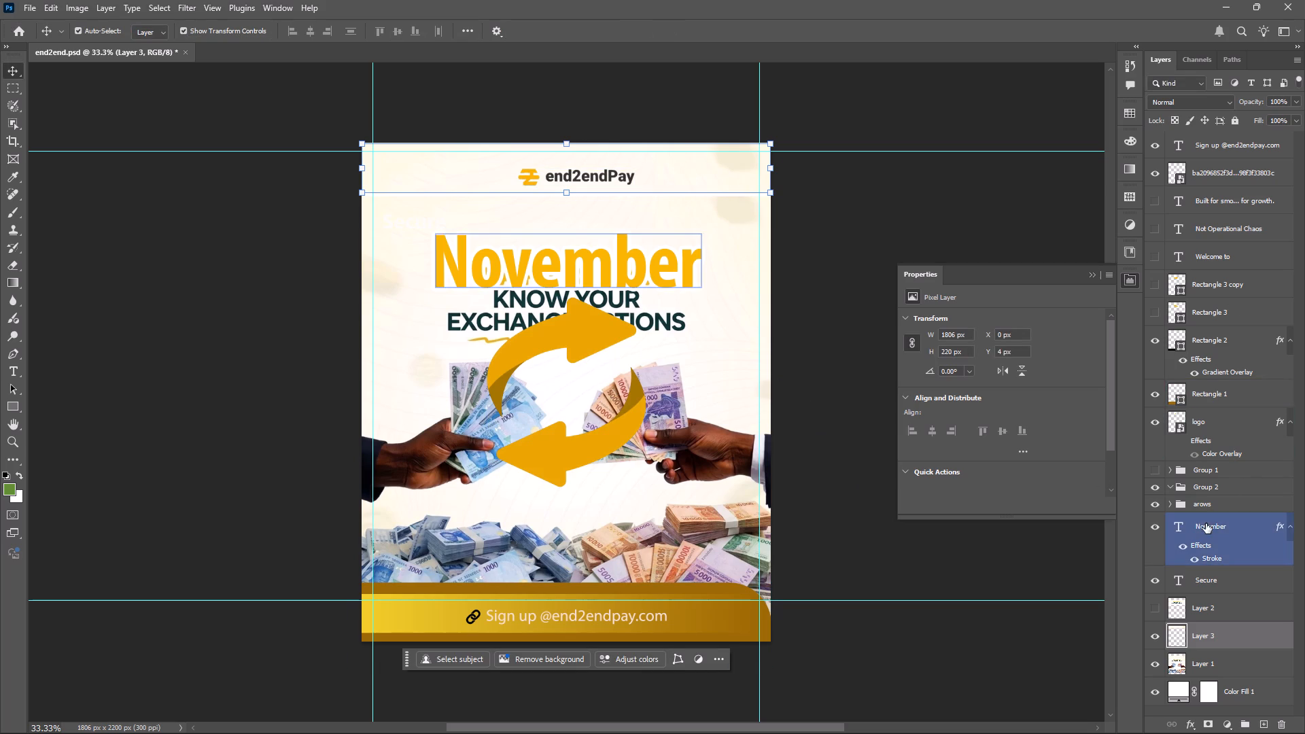
pyautogui.click(609, 270)
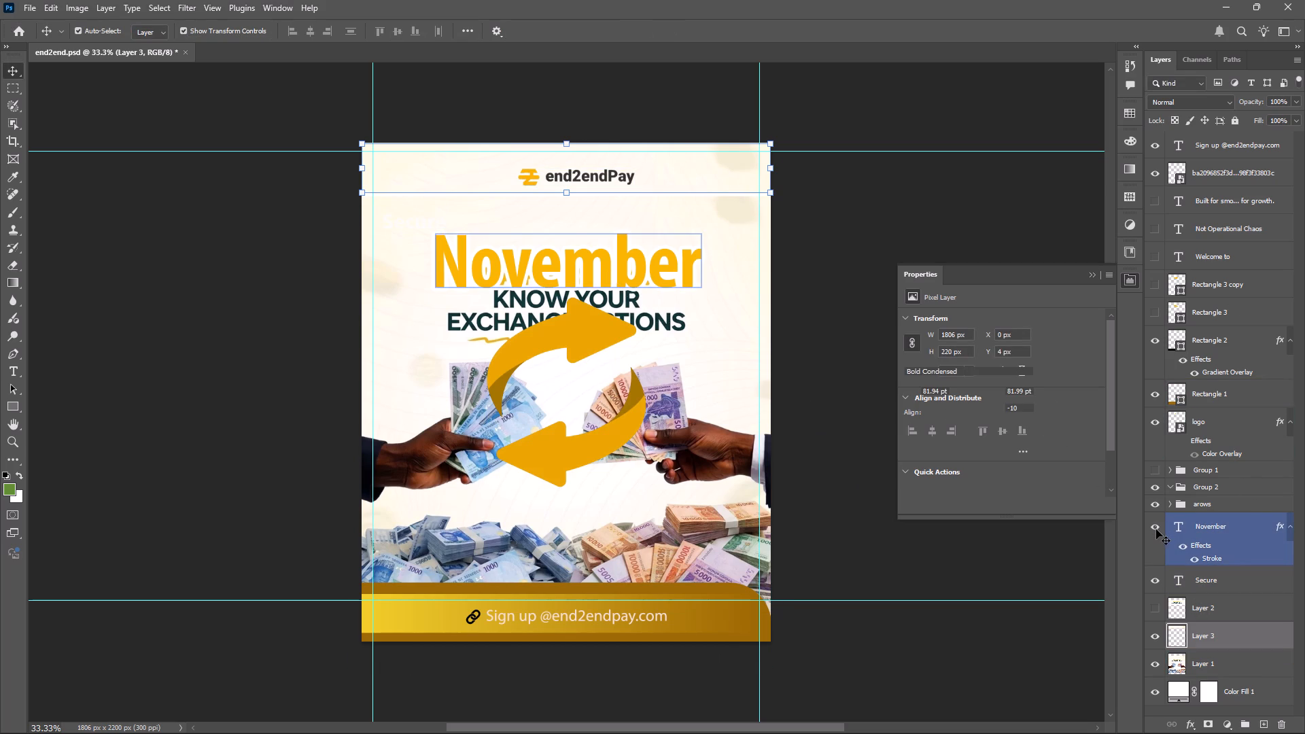
pyautogui.click(1155, 529)
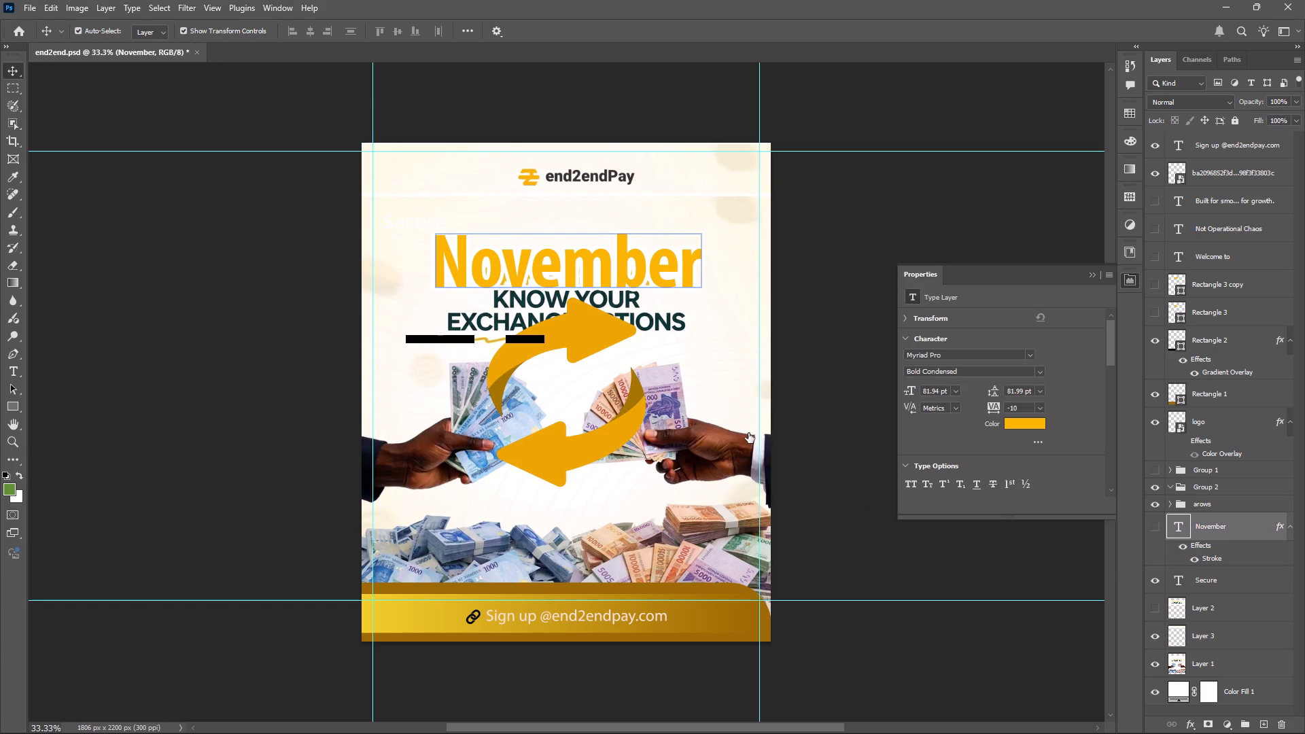
pyautogui.click(1155, 581)
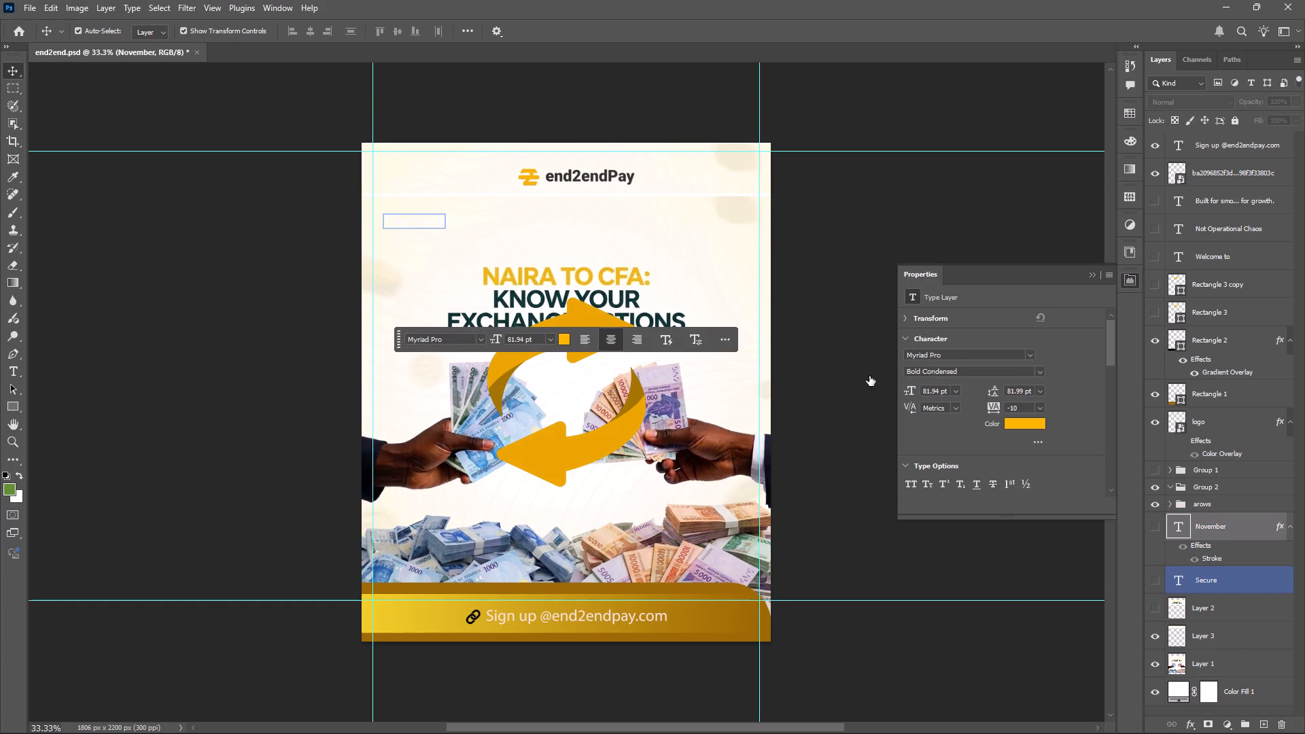
pyautogui.click(869, 376)
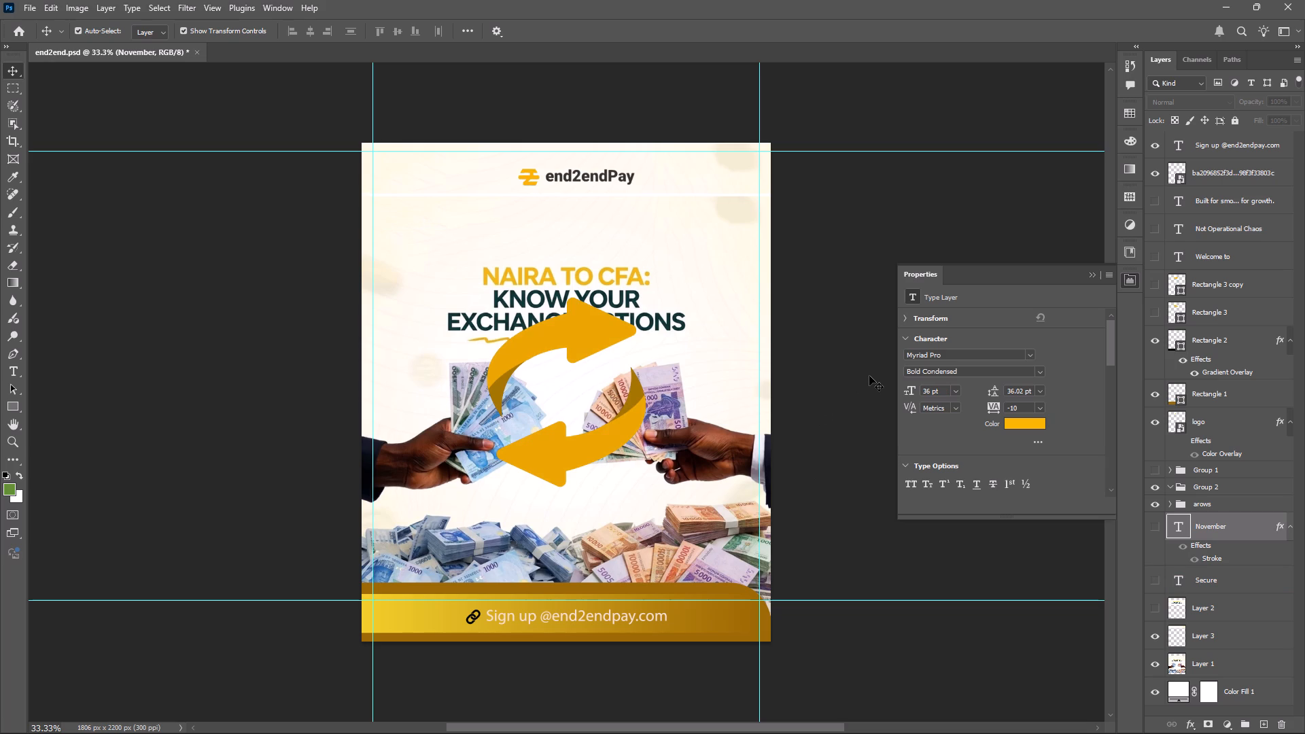
# Scale the circular arrows down to about 13.2% and centre them between the two hands' banknotes at about Y 1211 px.
pyautogui.click(585, 433)
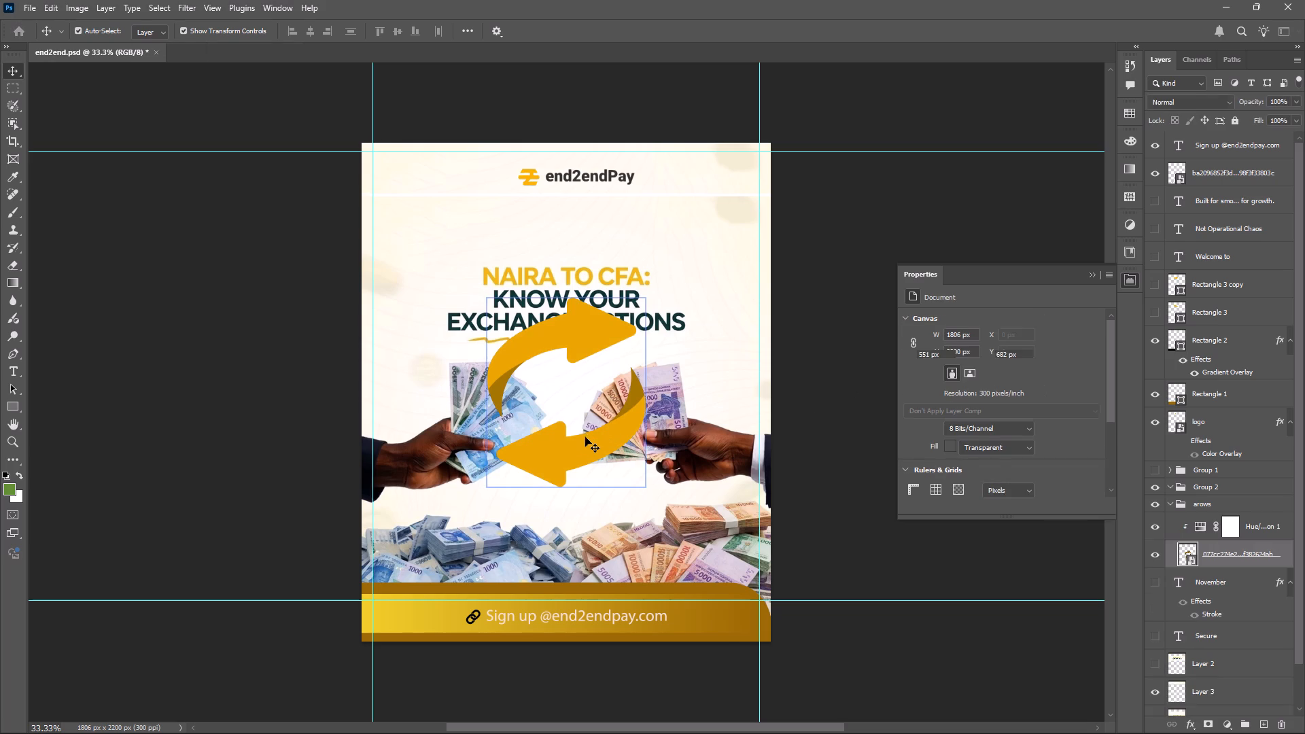
pyautogui.keyDown('alt'); pyautogui.moveTo(565, 489); pyautogui.dragTo(561, 419); pyautogui.keyUp('alt')
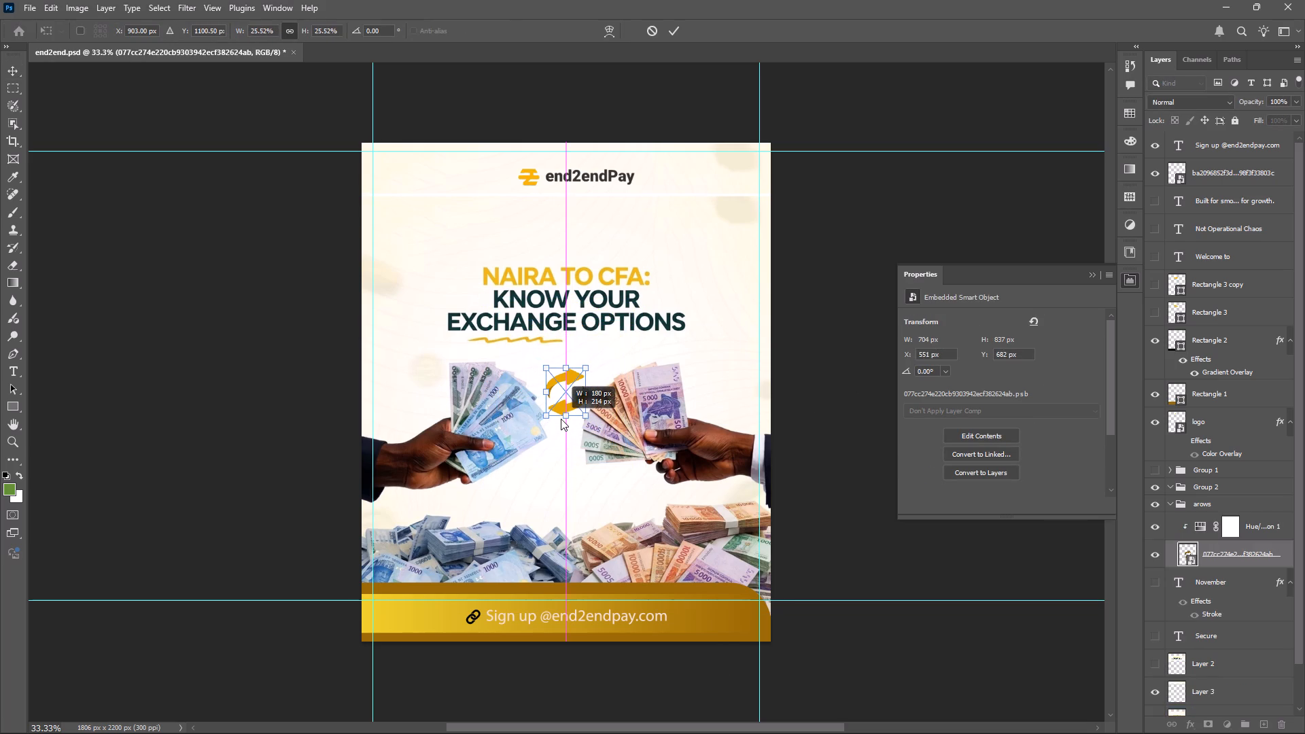
pyautogui.keyDown('alt'); pyautogui.moveTo(561, 419); pyautogui.dragTo(561, 415); pyautogui.keyUp('alt')
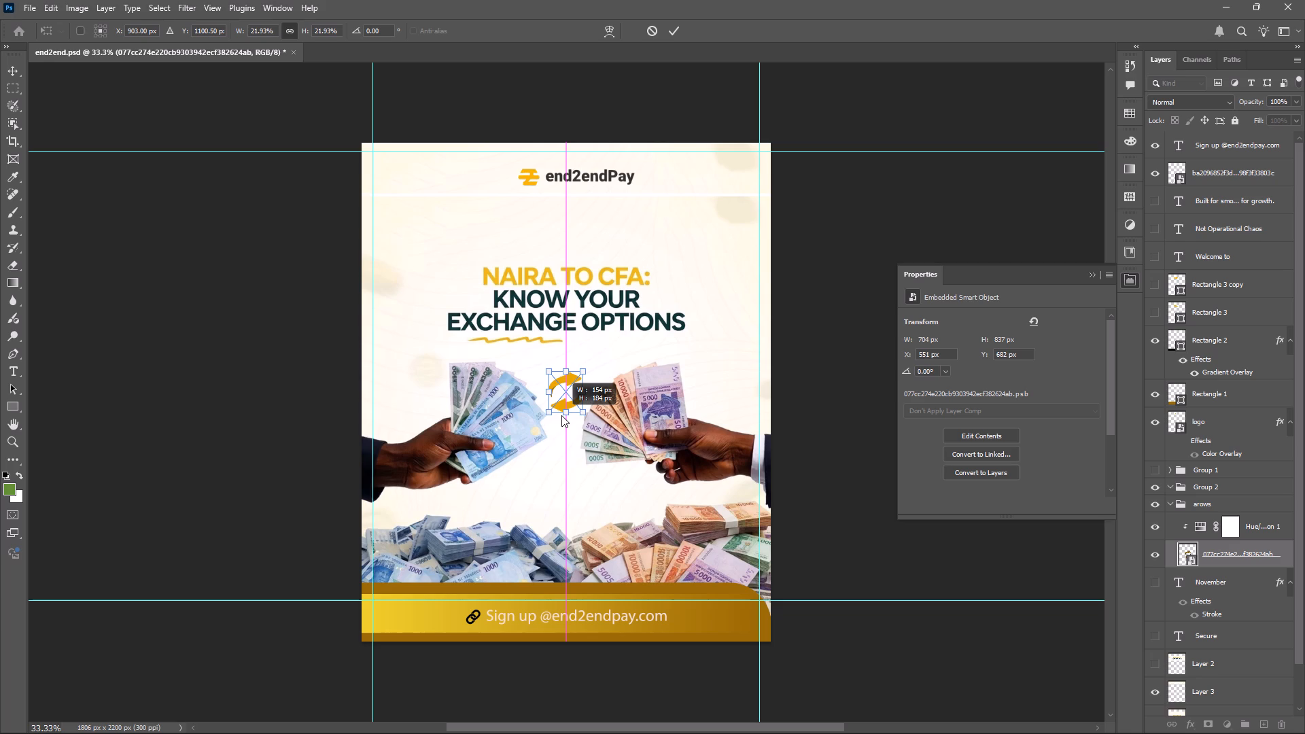
pyautogui.keyDown('alt'); pyautogui.moveTo(561, 415); pyautogui.dragTo(561, 410); pyautogui.keyUp('alt')
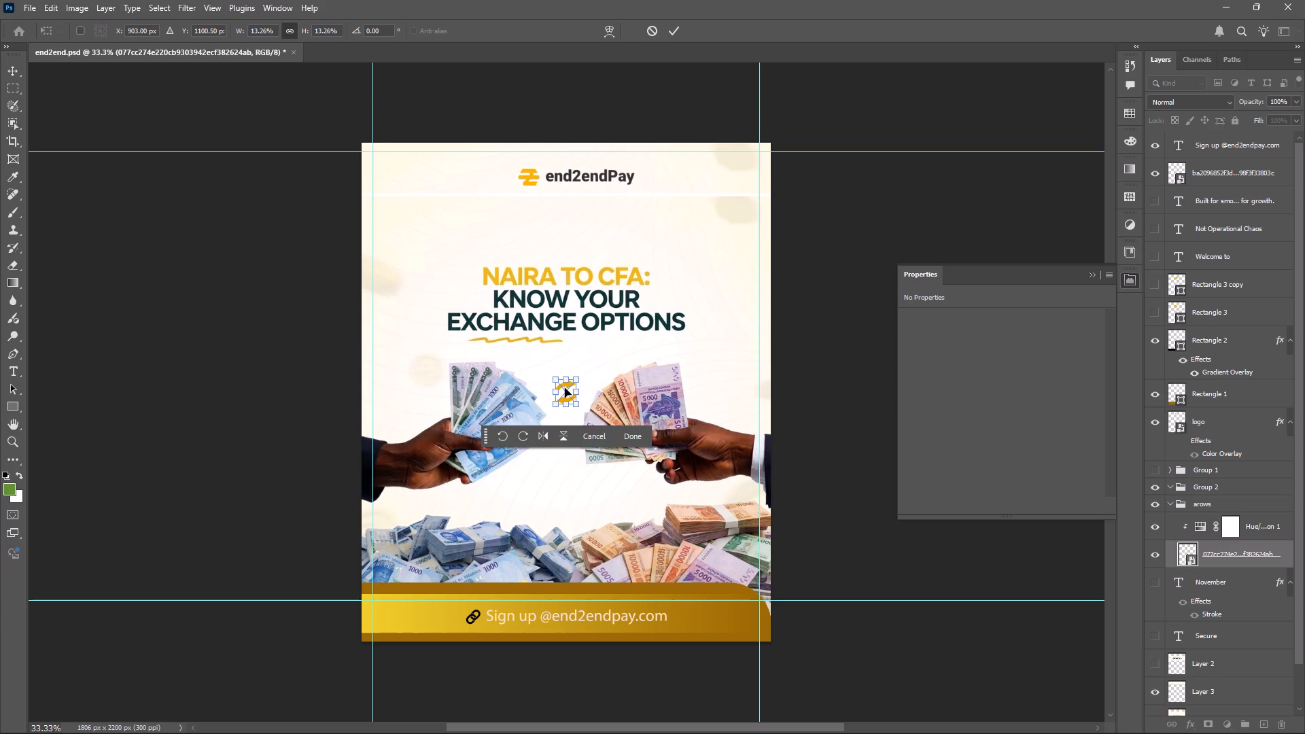
pyautogui.keyDown('shift'); pyautogui.moveTo(565, 388); pyautogui.dragTo(565, 405); pyautogui.keyUp('shift')
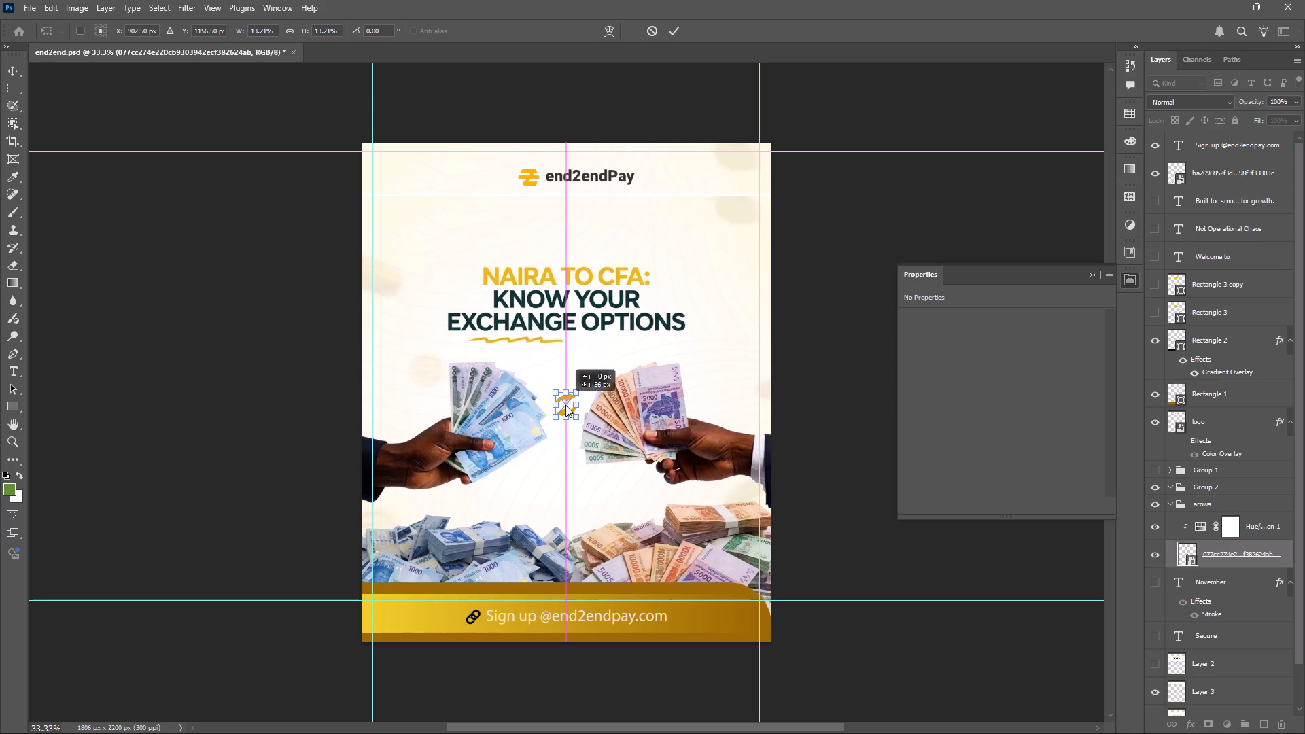
pyautogui.keyDown('shift'); pyautogui.moveTo(565, 405); pyautogui.dragTo(564, 410); pyautogui.keyUp('shift')
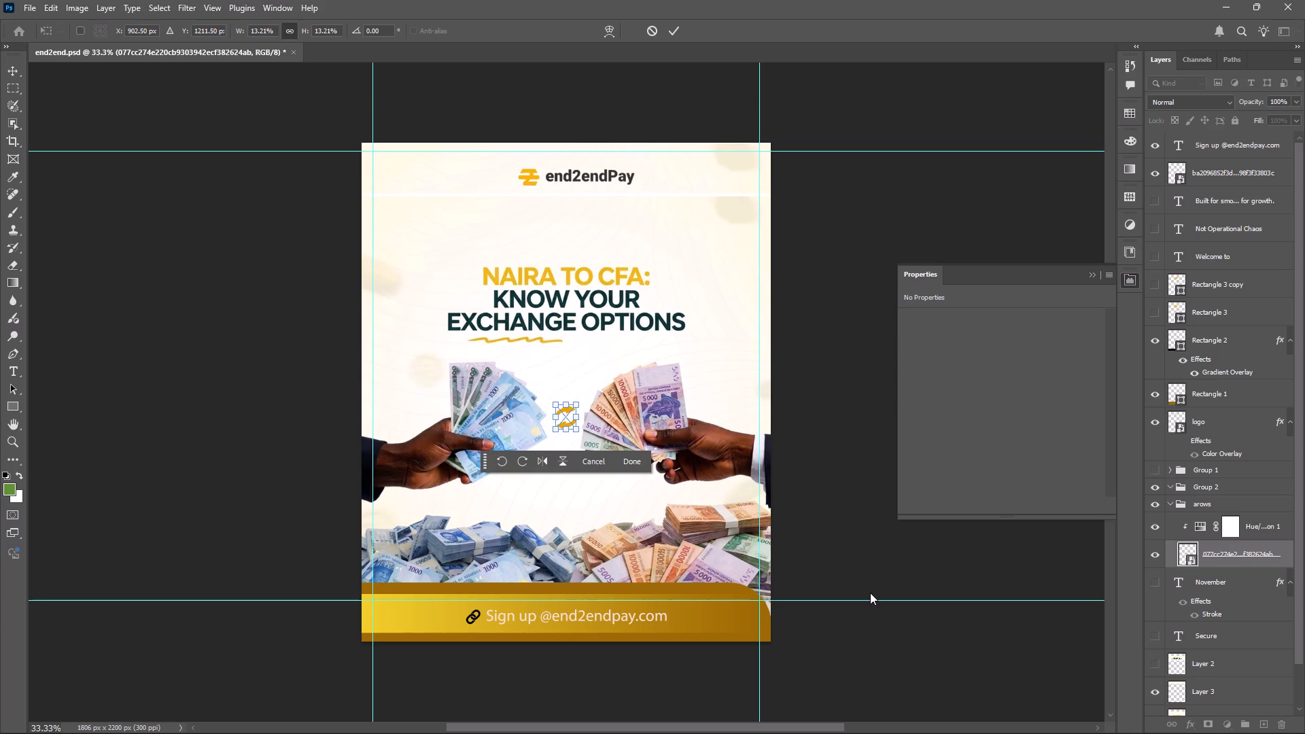
pyautogui.click(877, 563)
pyautogui.click(854, 553)
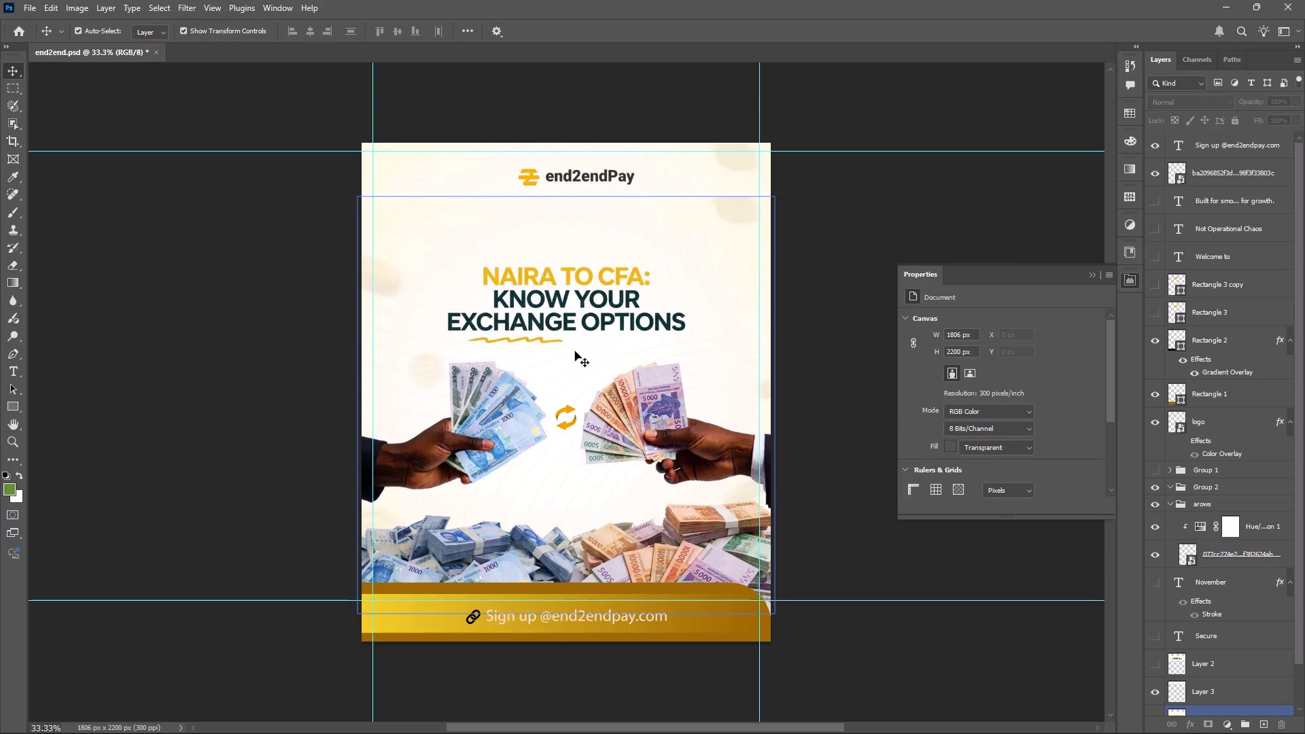
# Remove the "NAIRA TO CFA: KNOW YOUR EXCHANGE OPTIONS" headline and its underline from Layer 1 with the content-aware Spot Healing Brush.
pyautogui.click(622, 316)
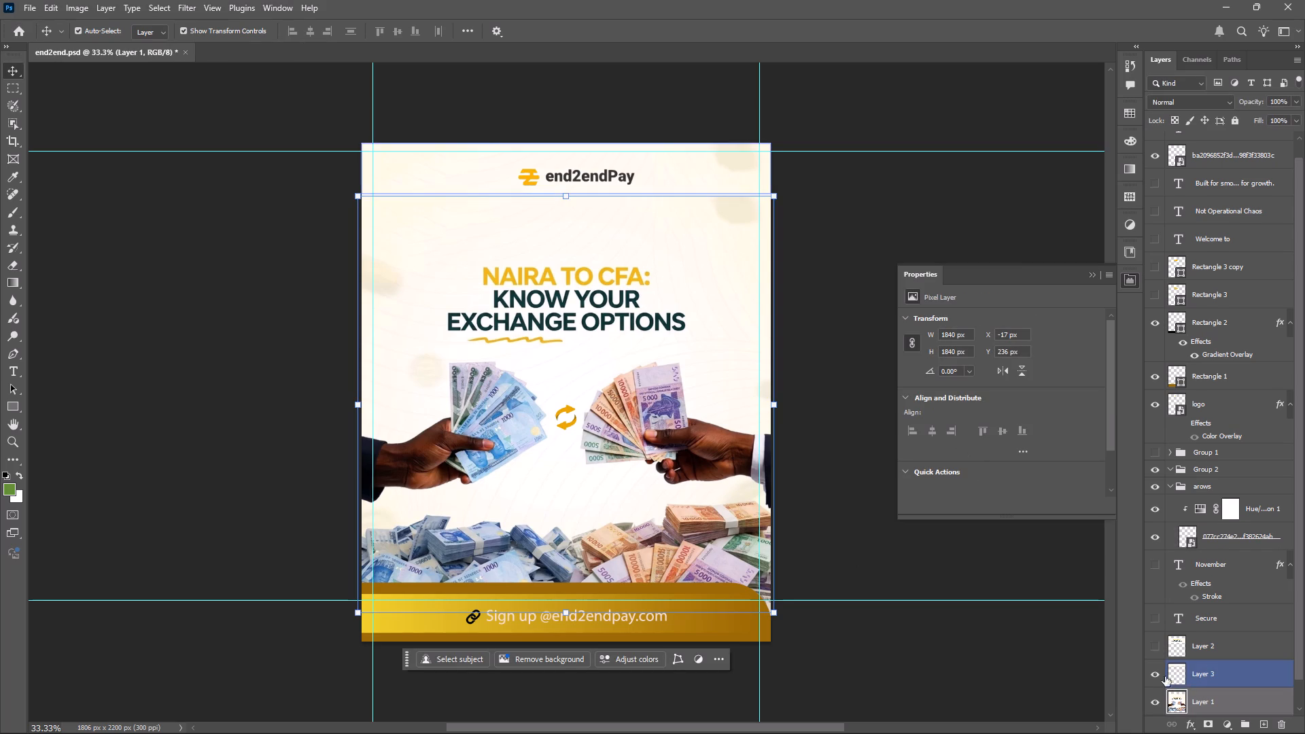
pyautogui.click(1155, 646)
pyautogui.click(1155, 646)
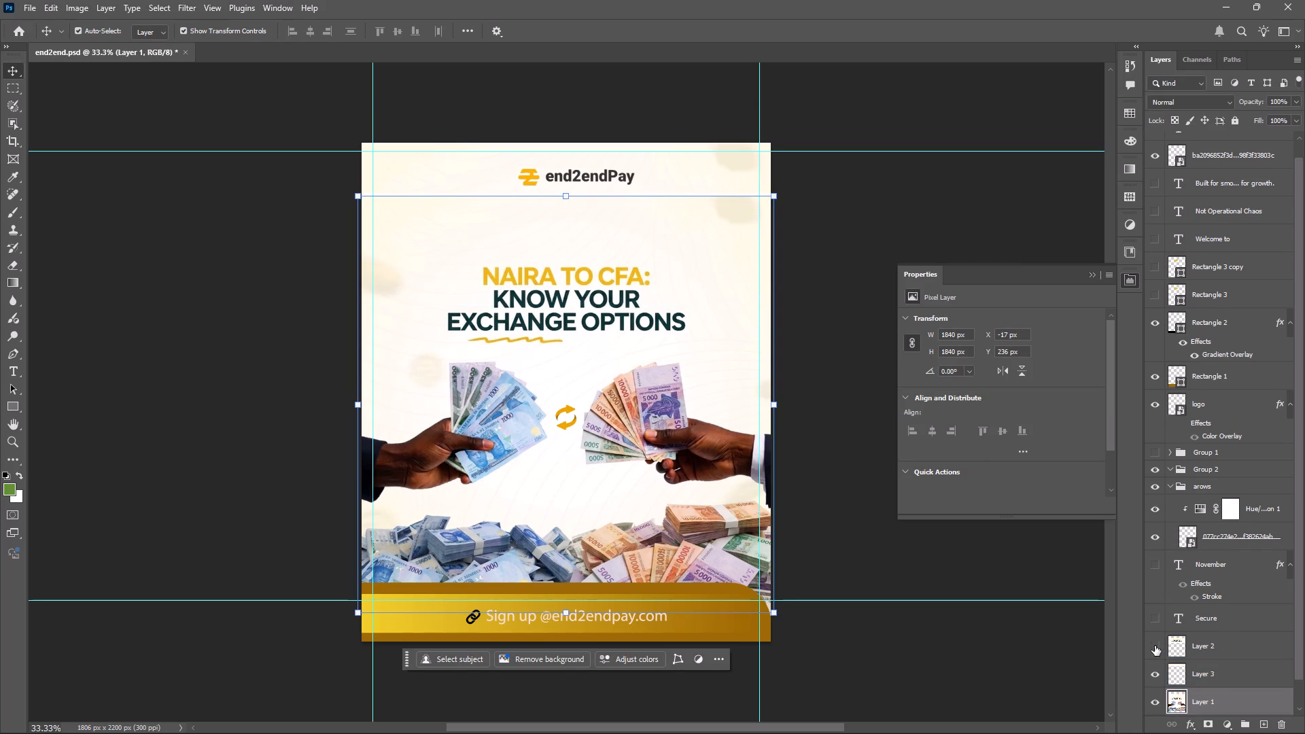
pyautogui.click(1155, 675)
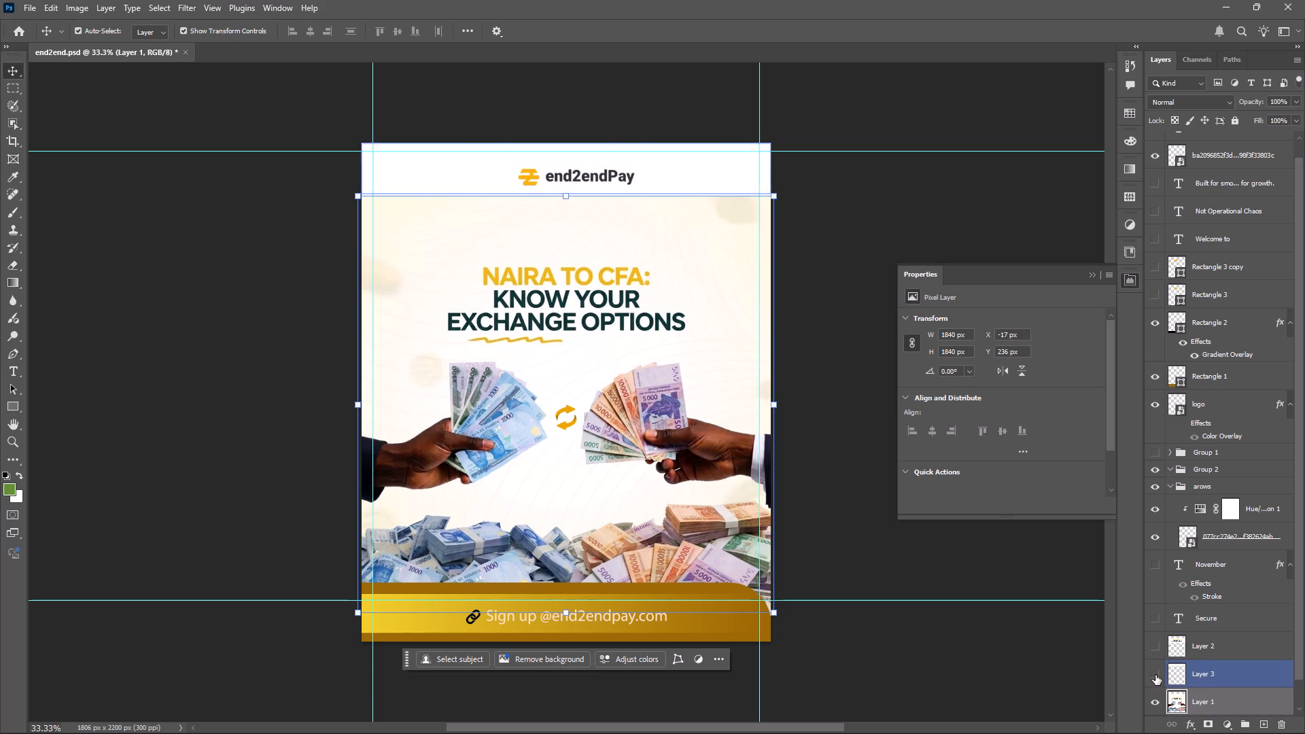
pyautogui.click(1149, 674)
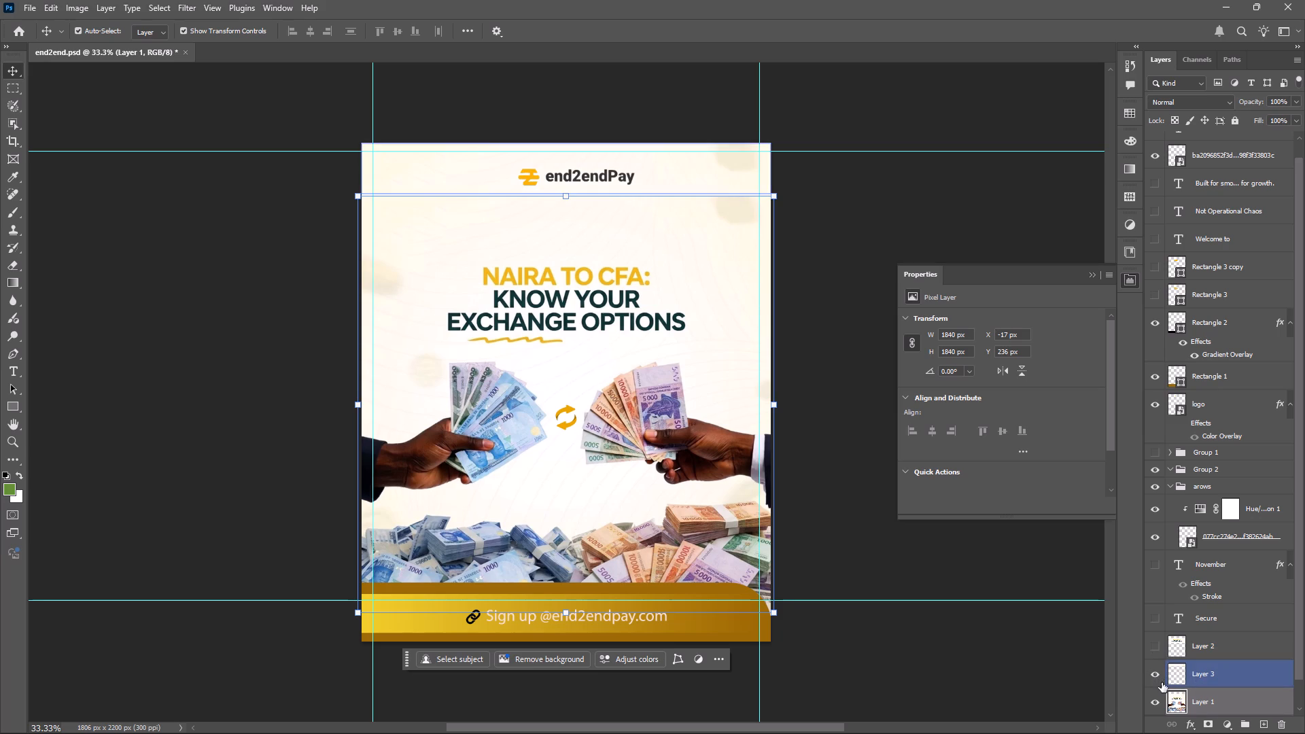
pyautogui.click(1193, 705)
pyautogui.write('kj')
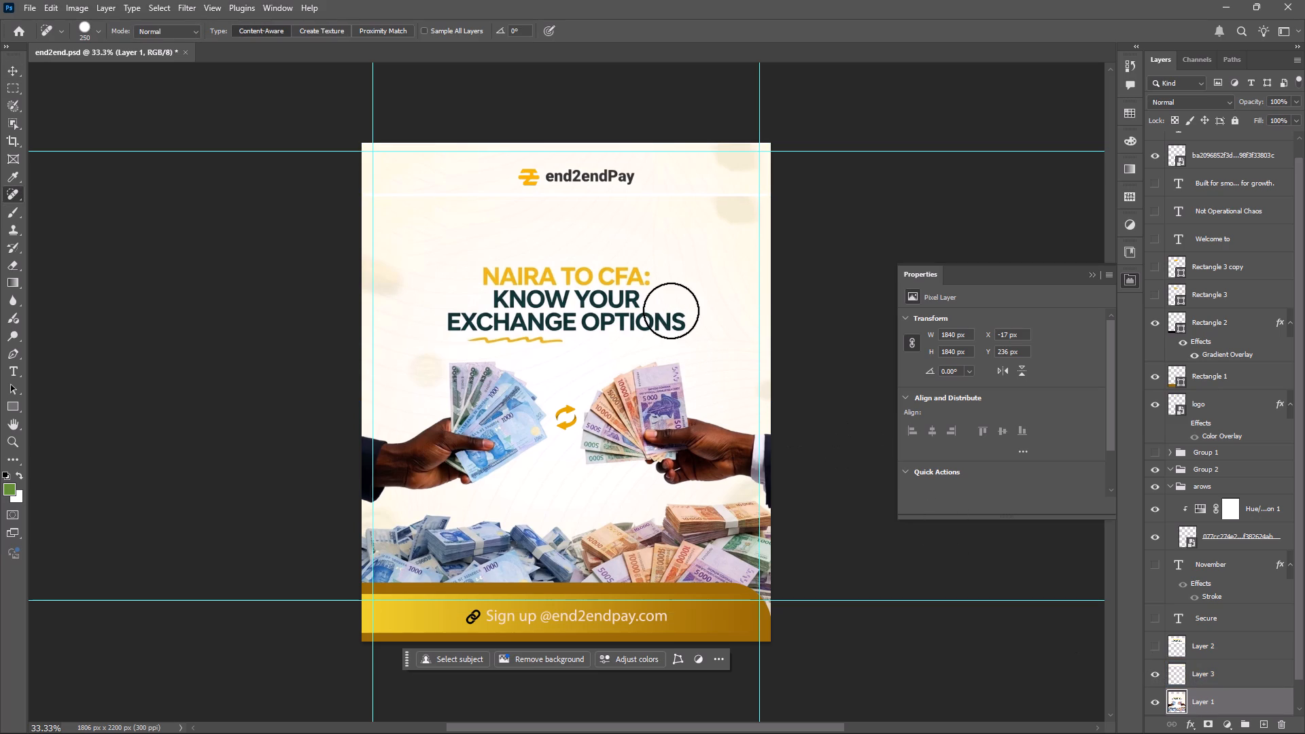
pyautogui.moveTo(667, 307); pyautogui.dragTo(557, 329)
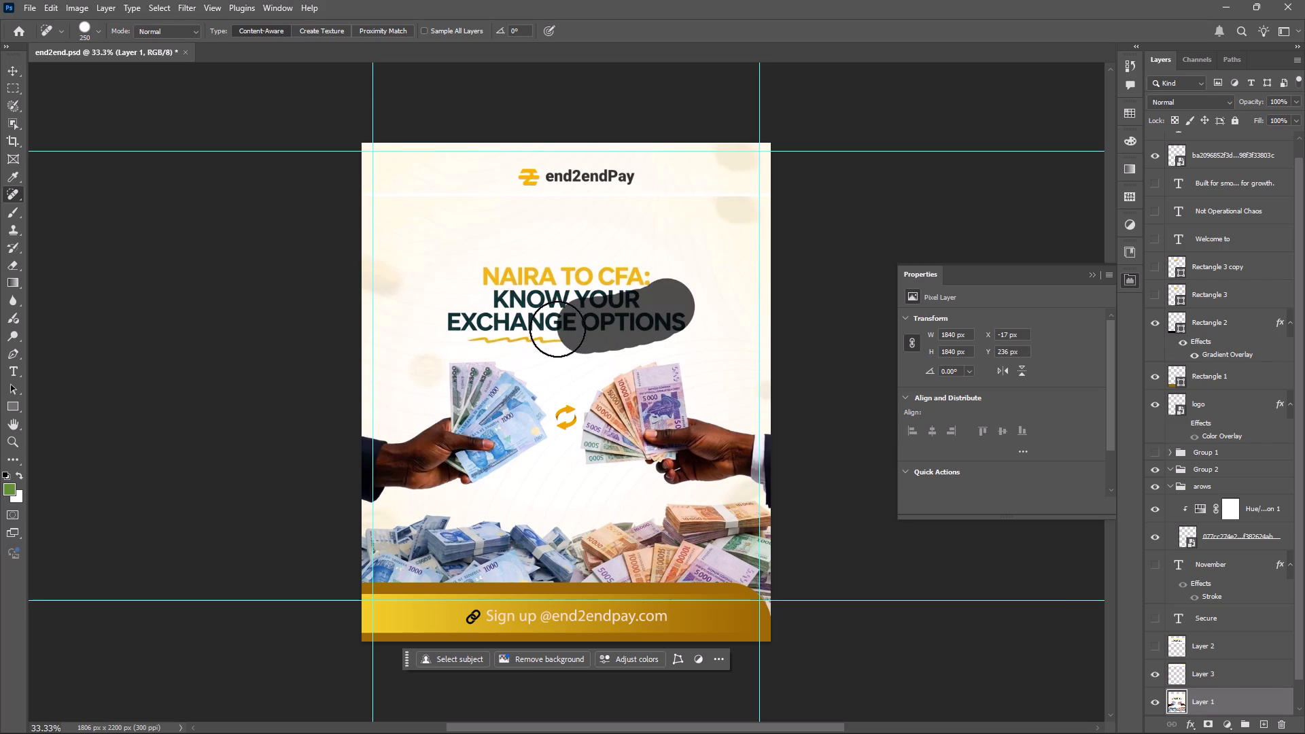
pyautogui.moveTo(557, 329); pyautogui.dragTo(570, 295)
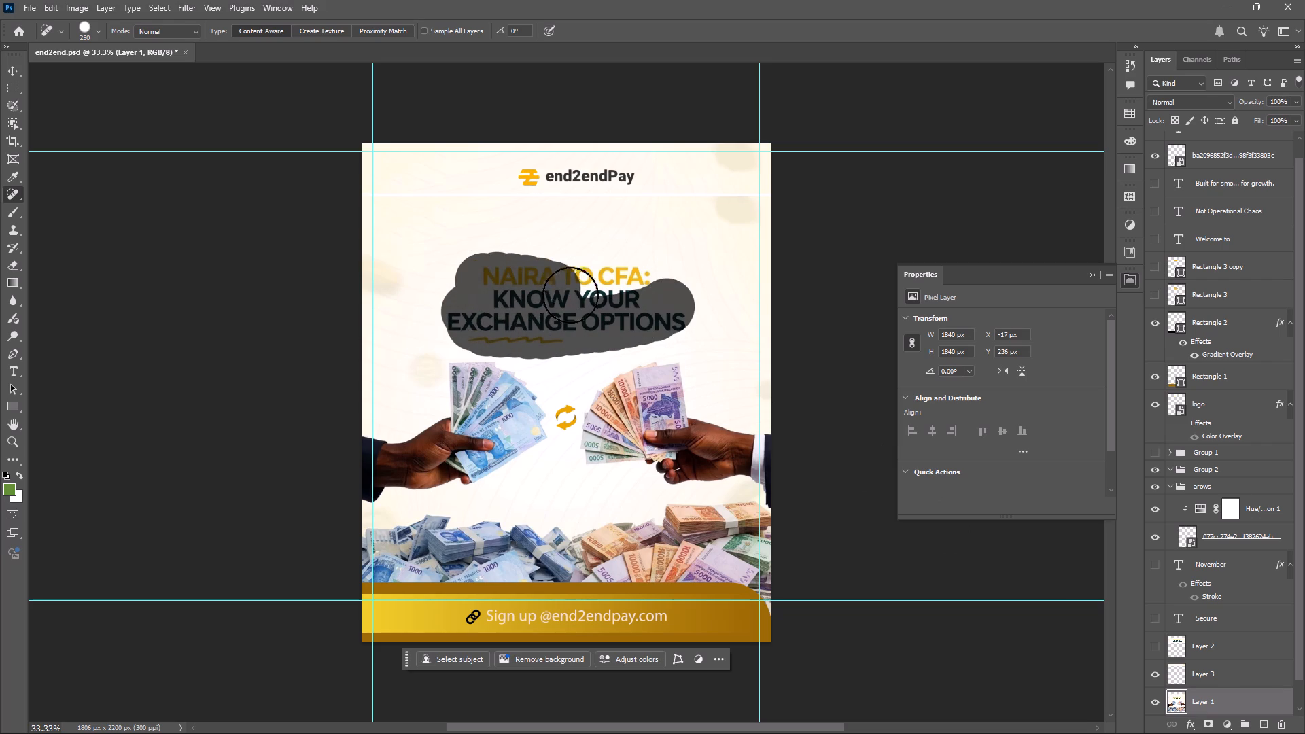
pyautogui.moveTo(570, 295); pyautogui.dragTo(564, 285)
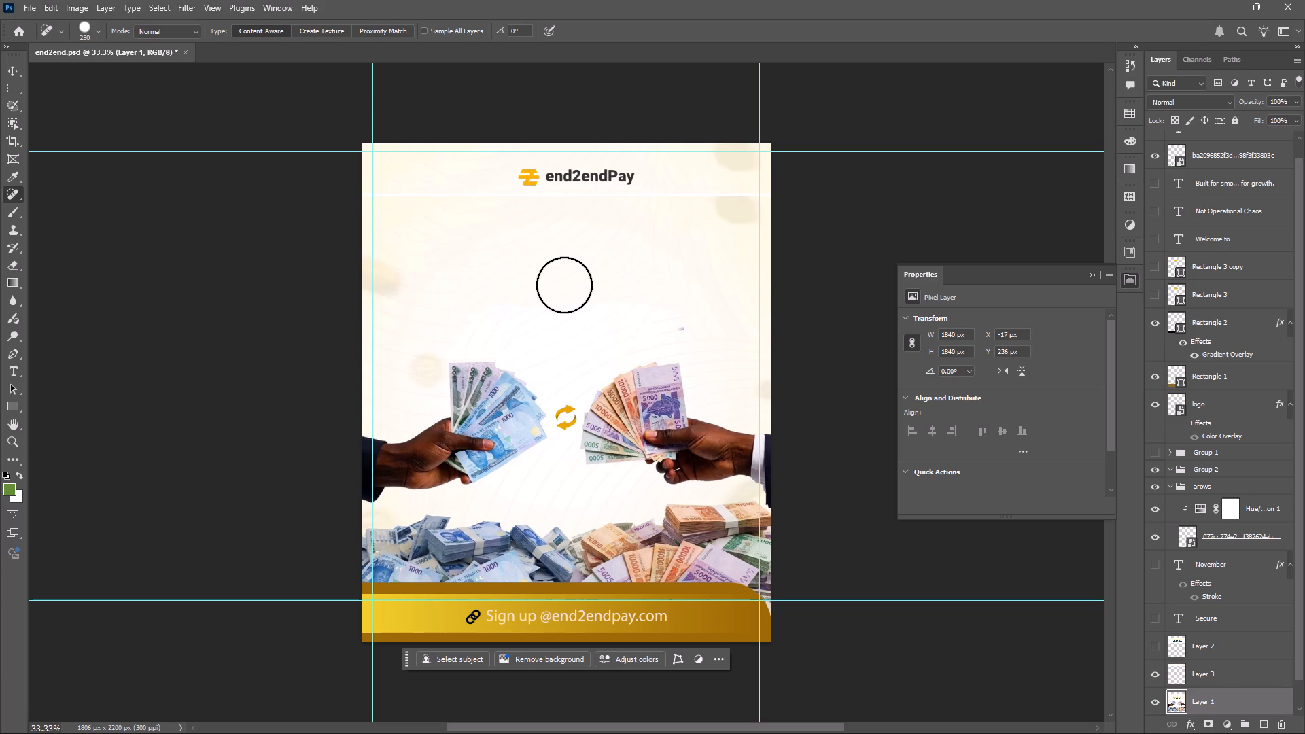
pyautogui.click(685, 319)
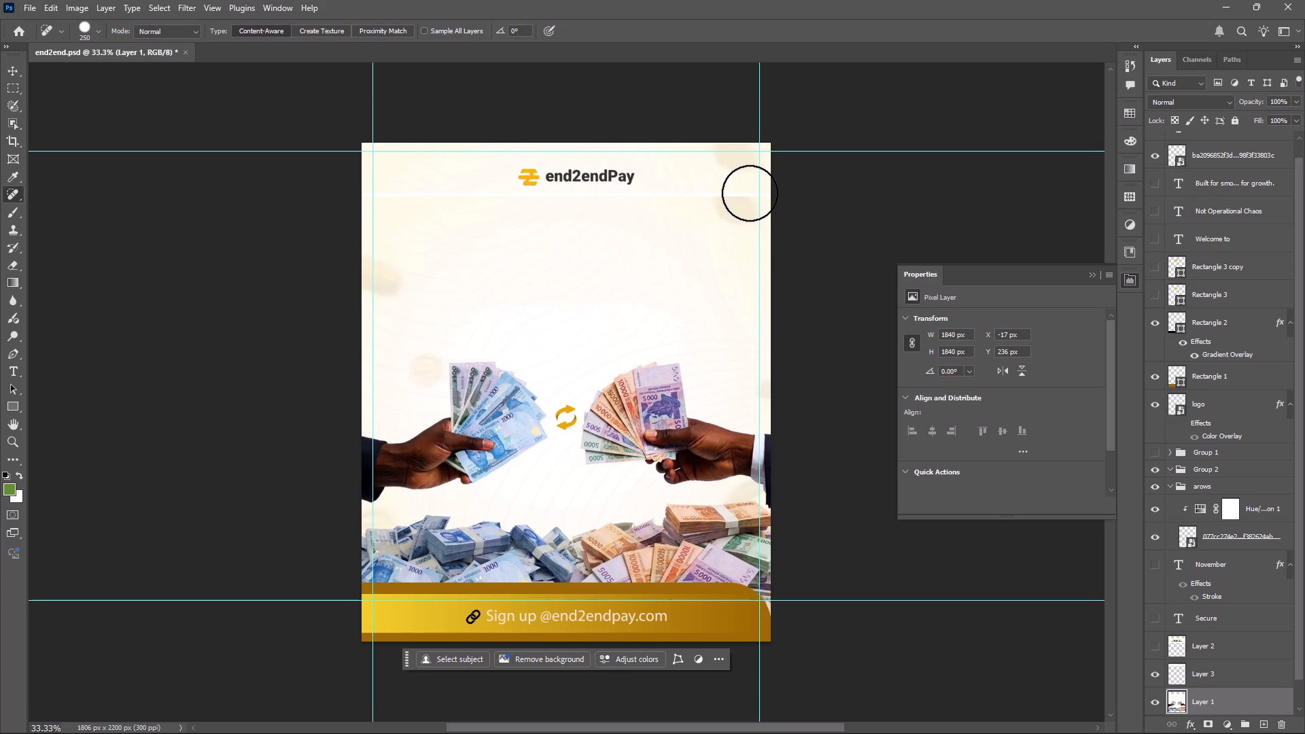
# Show Layer 2 and nudge its headline band straight down to Y 368 px, above the banknotes.
pyautogui.press('v')
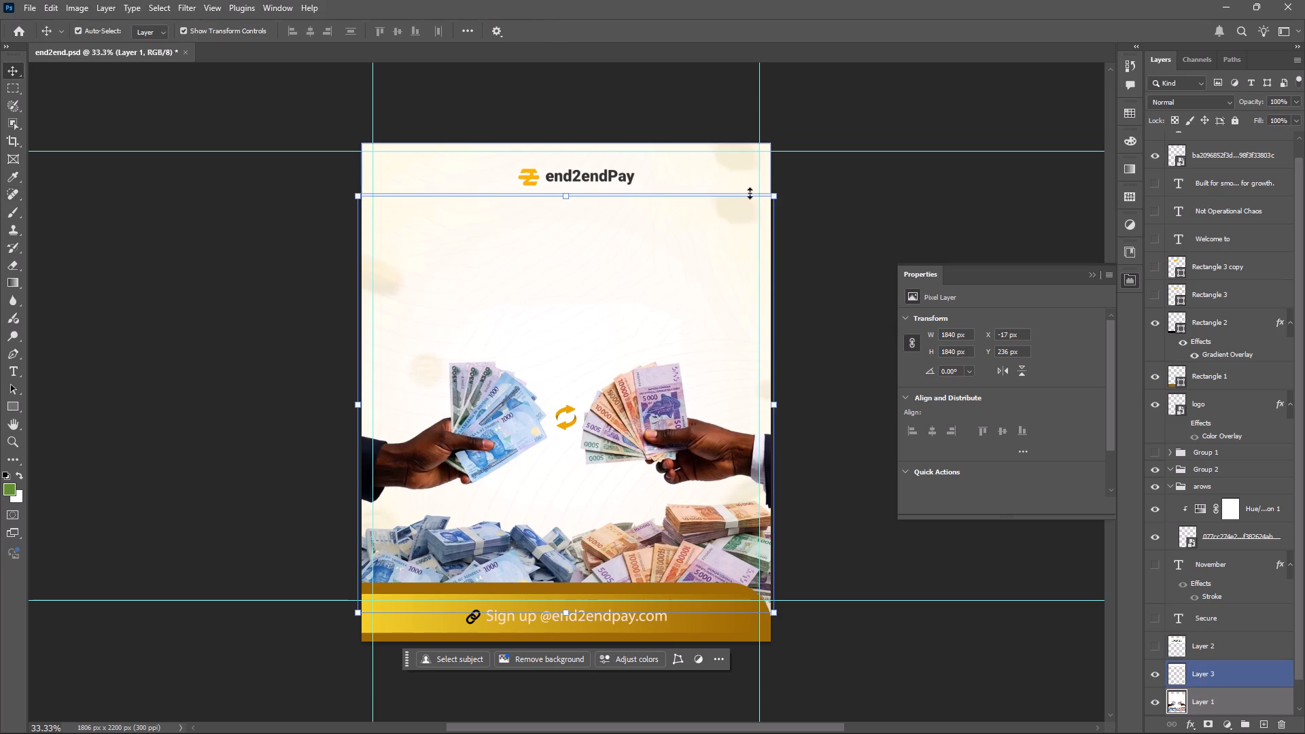
pyautogui.click(1157, 646)
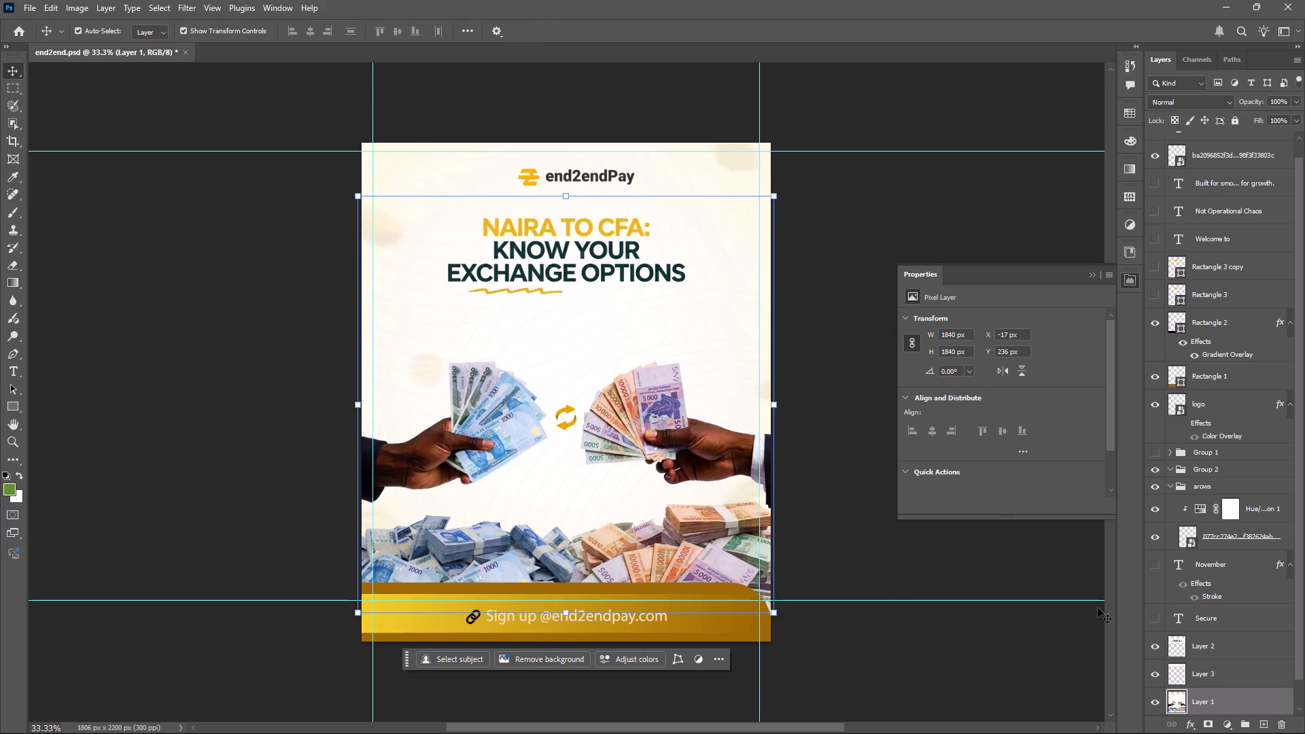
pyautogui.click(1212, 649)
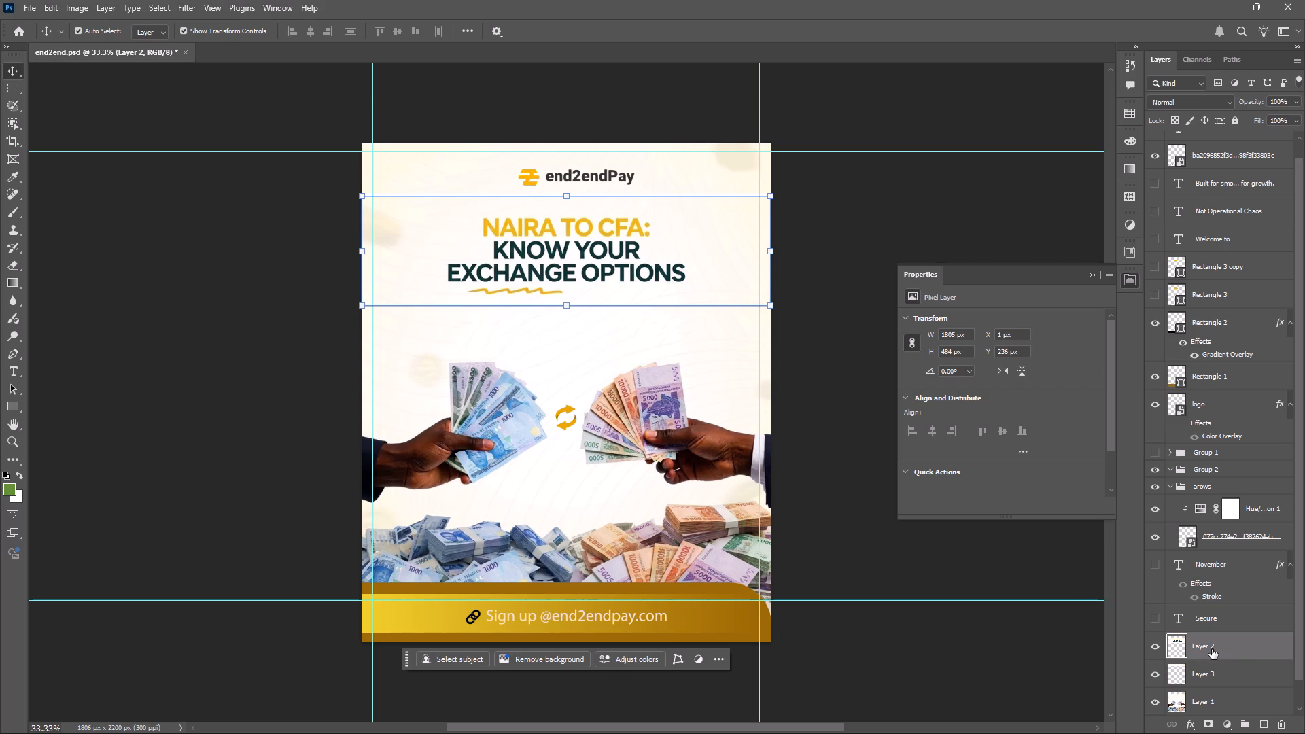
pyautogui.press('Down')
pyautogui.press('Down')
pyautogui.press('Down')
pyautogui.press('Down')
pyautogui.press('Down')
pyautogui.press('Down')
pyautogui.press('Down')
pyautogui.press('Down')
pyautogui.press('Down')
pyautogui.press('Down')
pyautogui.press('Down')
pyautogui.press('Down')
pyautogui.press('Down')
pyautogui.press('Down')
pyautogui.press('Down')
pyautogui.press('Down')
pyautogui.press('Down')
pyautogui.press('Down')
pyautogui.press('Down')
pyautogui.press('Down')
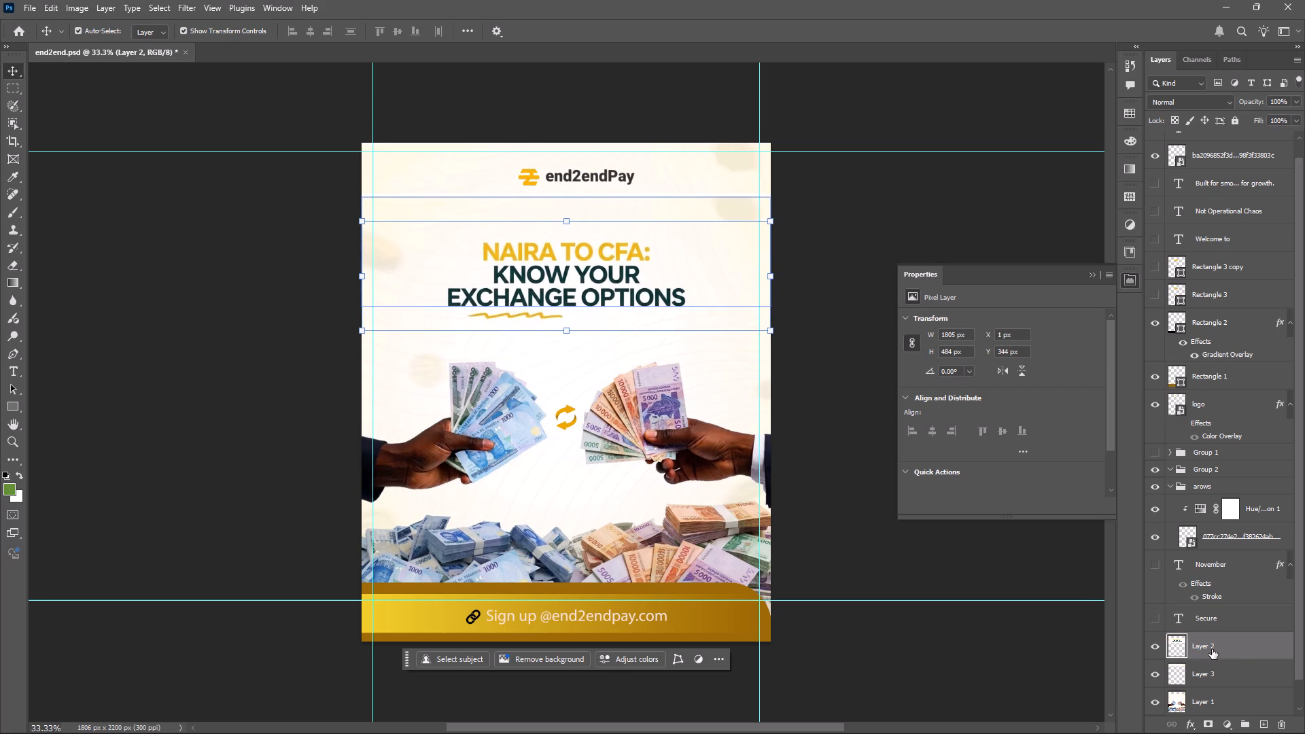
pyautogui.press('Down')
pyautogui.press('Down')
pyautogui.press('Down')
pyautogui.press('Down')
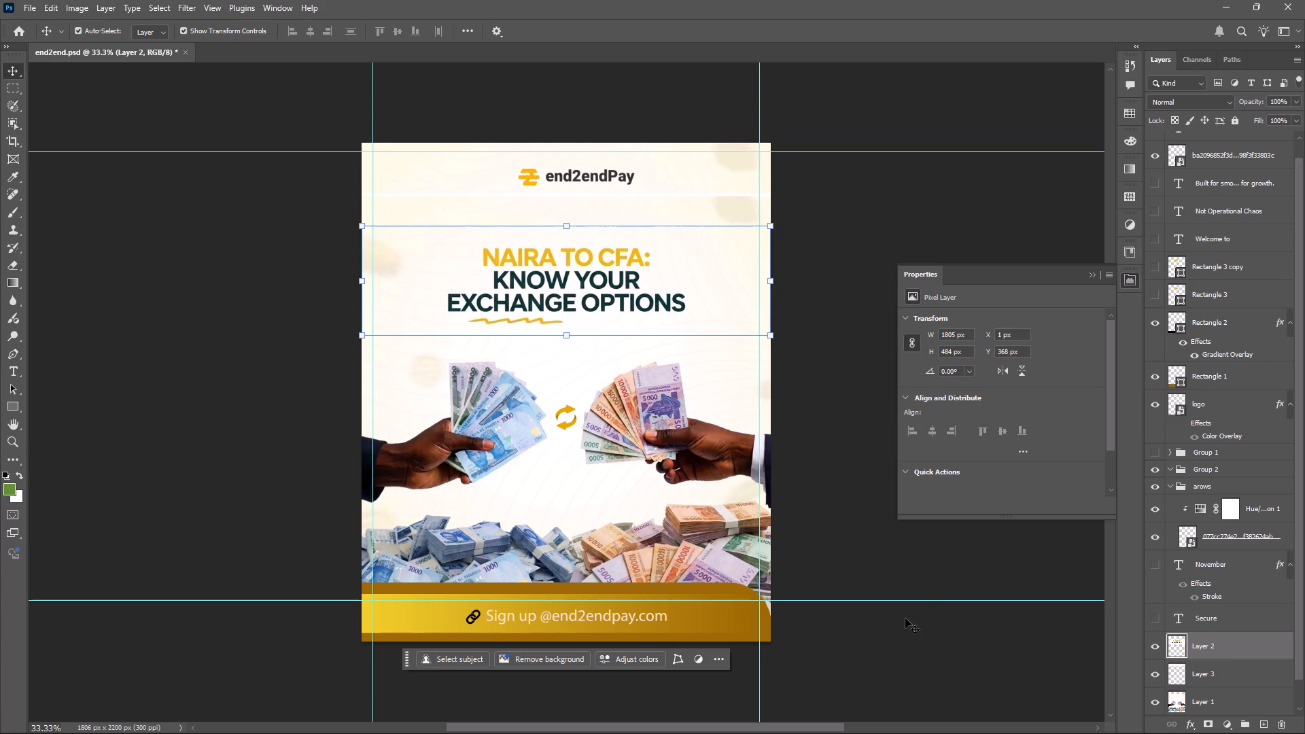
pyautogui.click(952, 551)
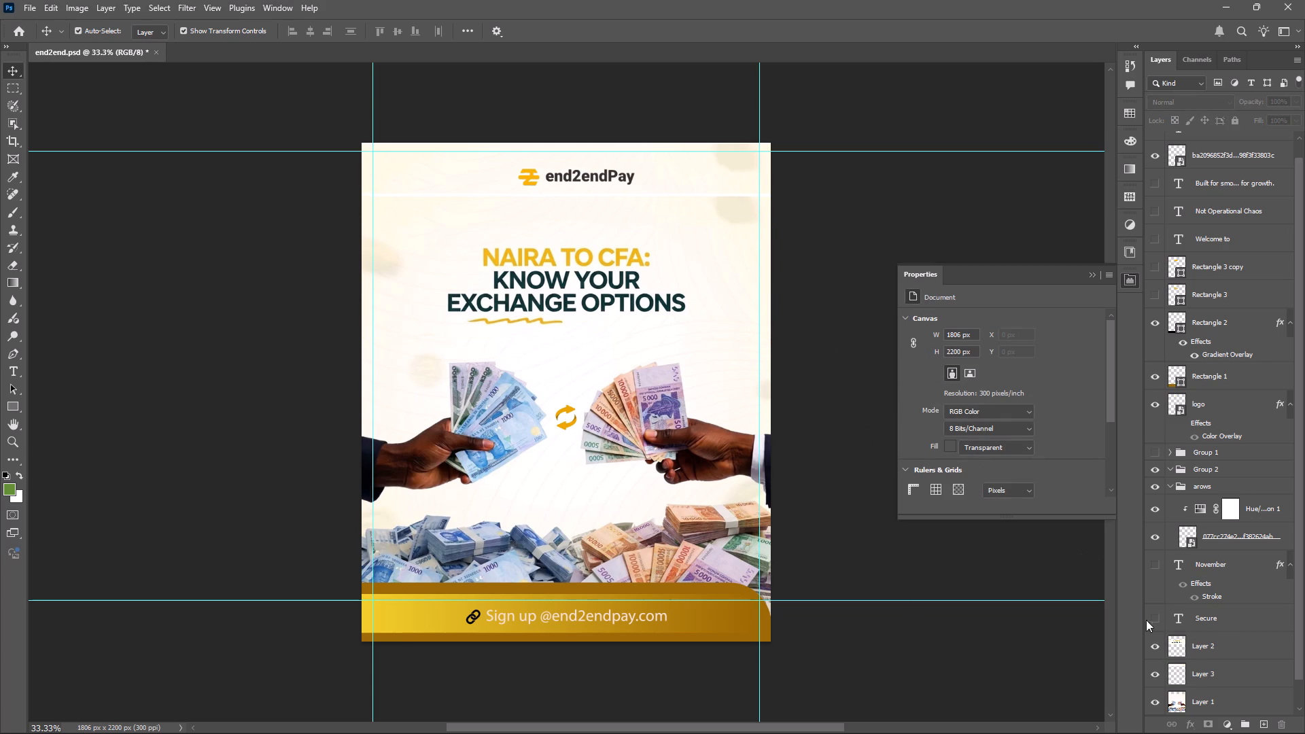
# Recolour the Color Fill 1 layer with a cream sampled from the flyer's background just below and beside the logo.
pyautogui.scroll(-4, 1221, 661)
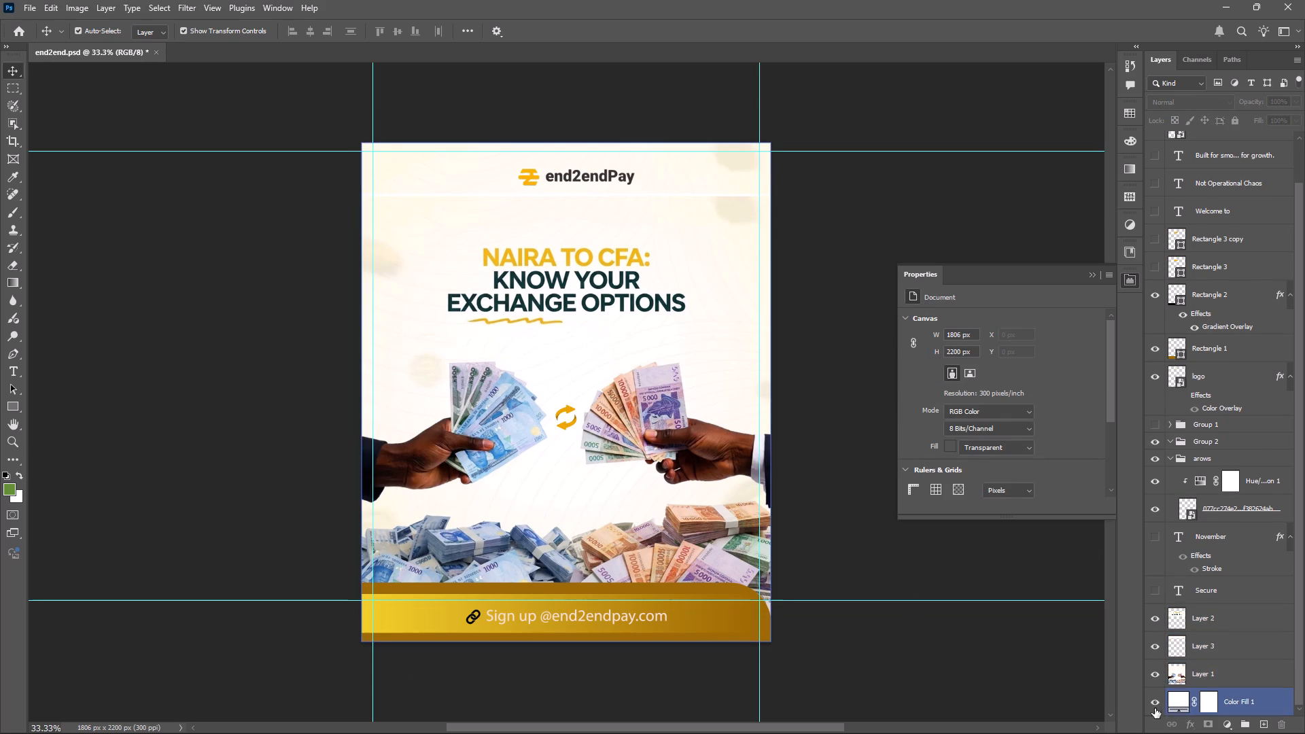
pyautogui.click(1176, 699)
pyautogui.doubleClick(1176, 699)
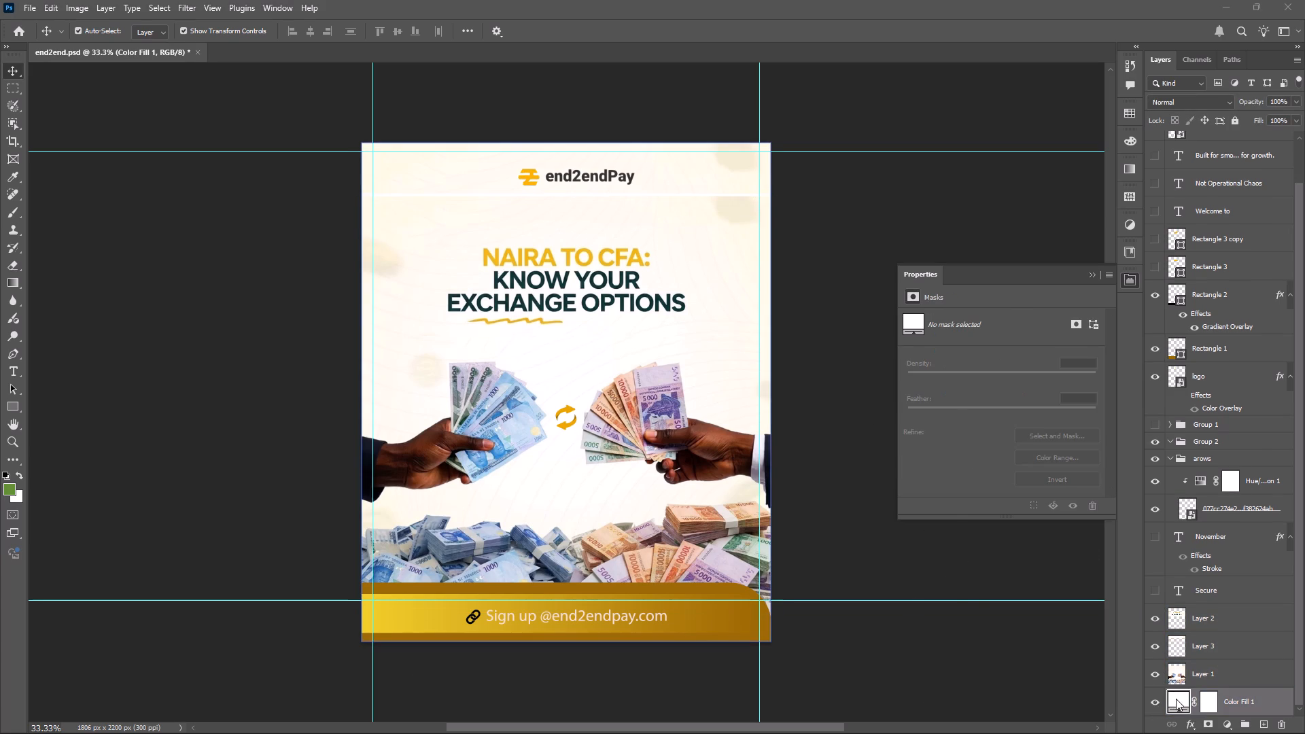
pyautogui.click(686, 211)
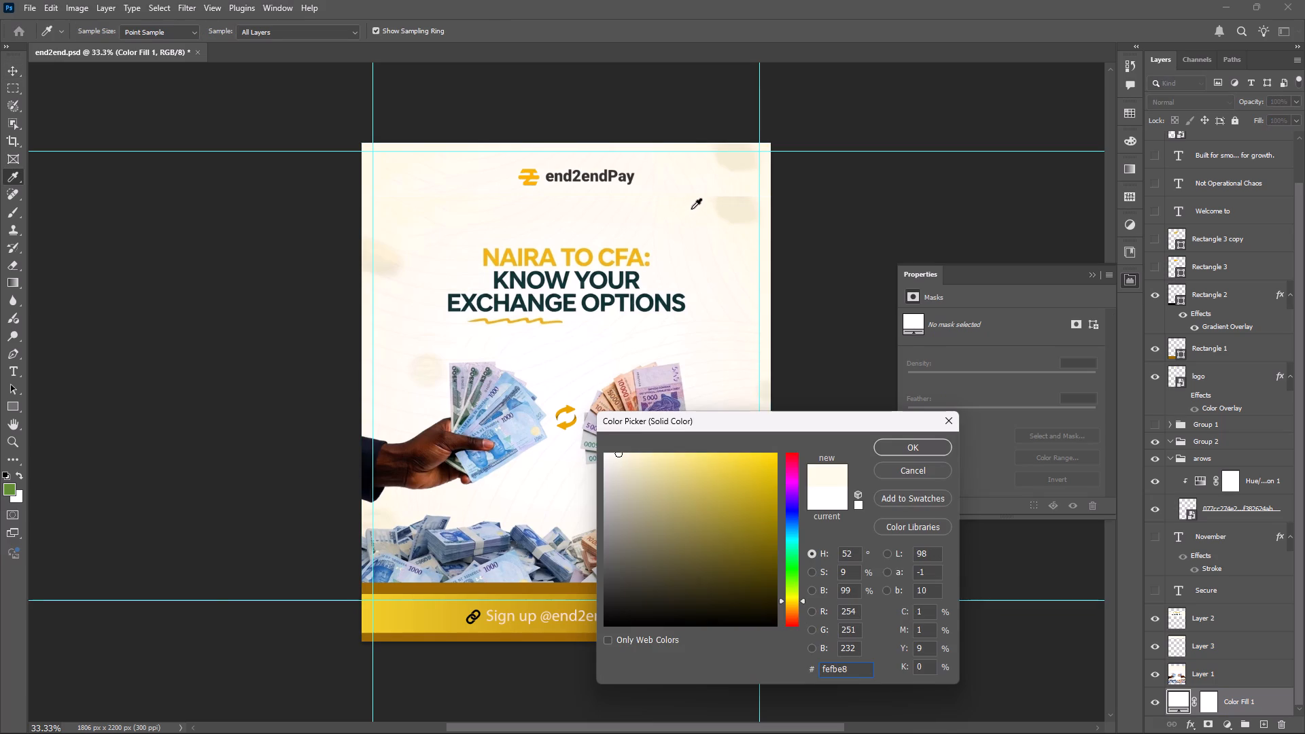
pyautogui.click(693, 207)
pyautogui.click(883, 448)
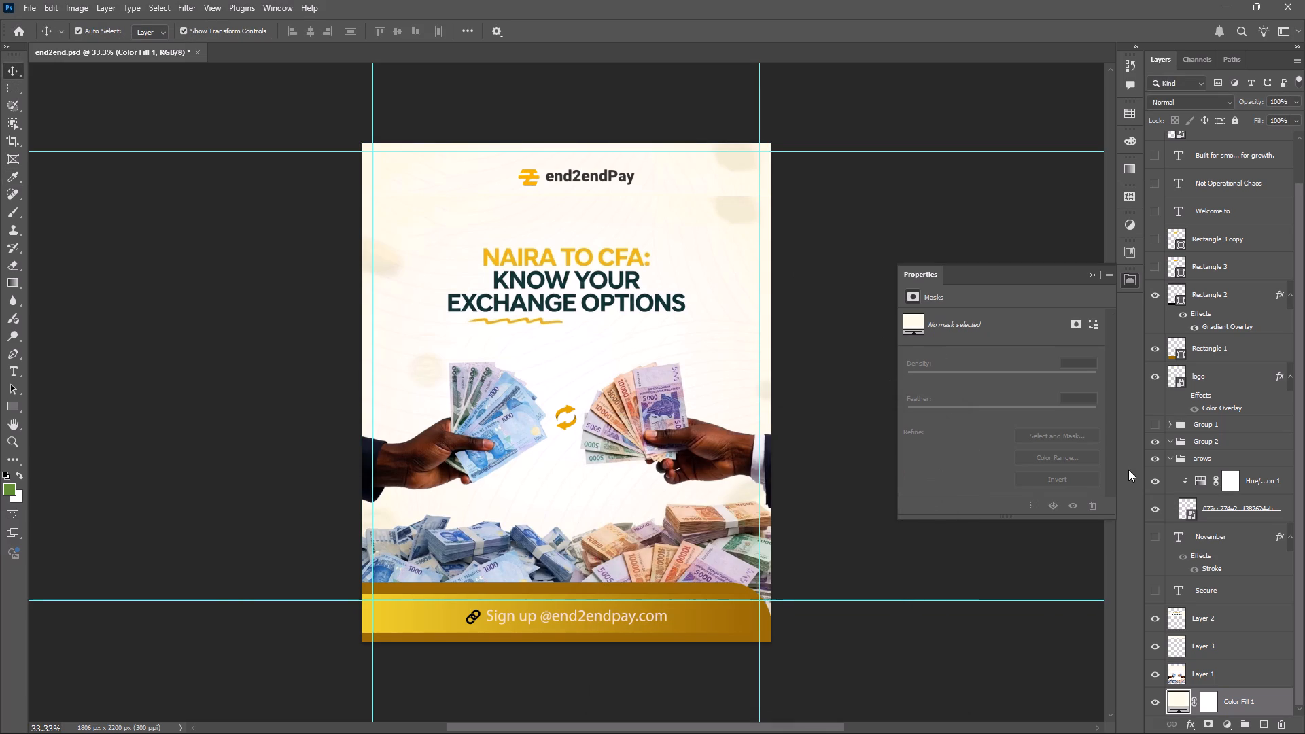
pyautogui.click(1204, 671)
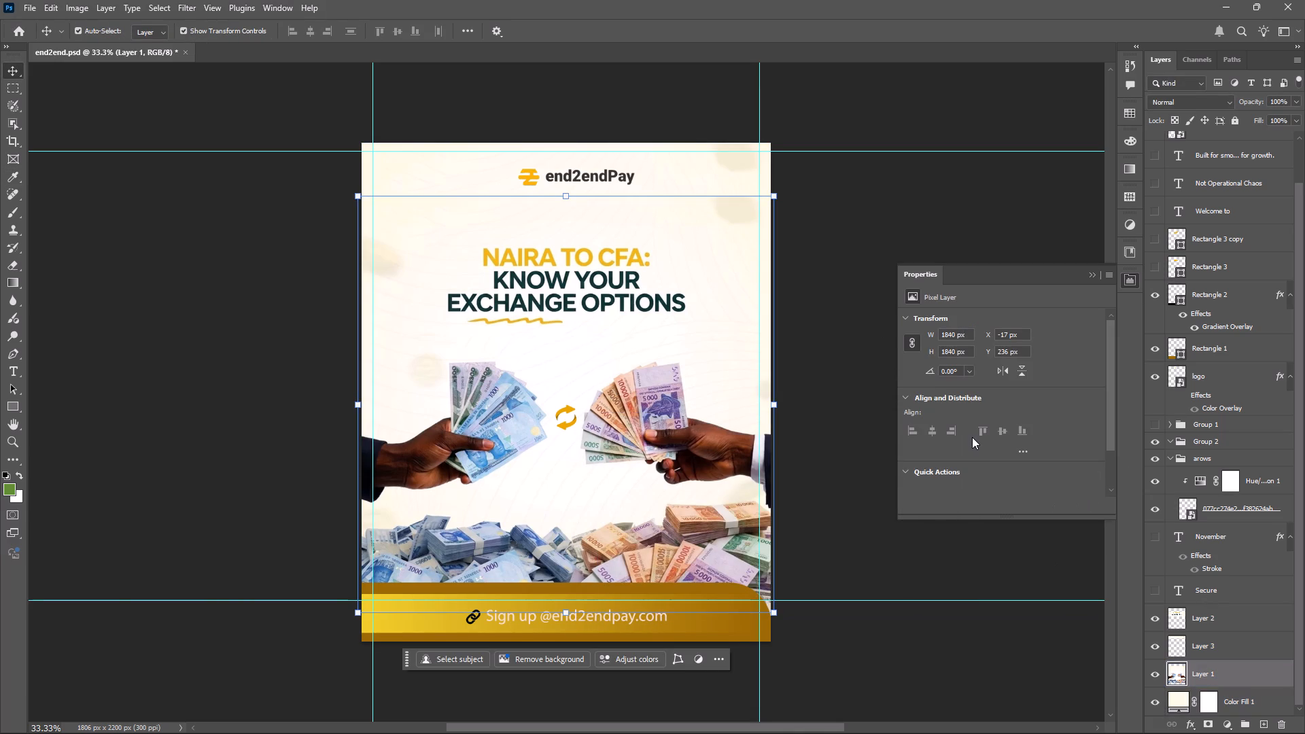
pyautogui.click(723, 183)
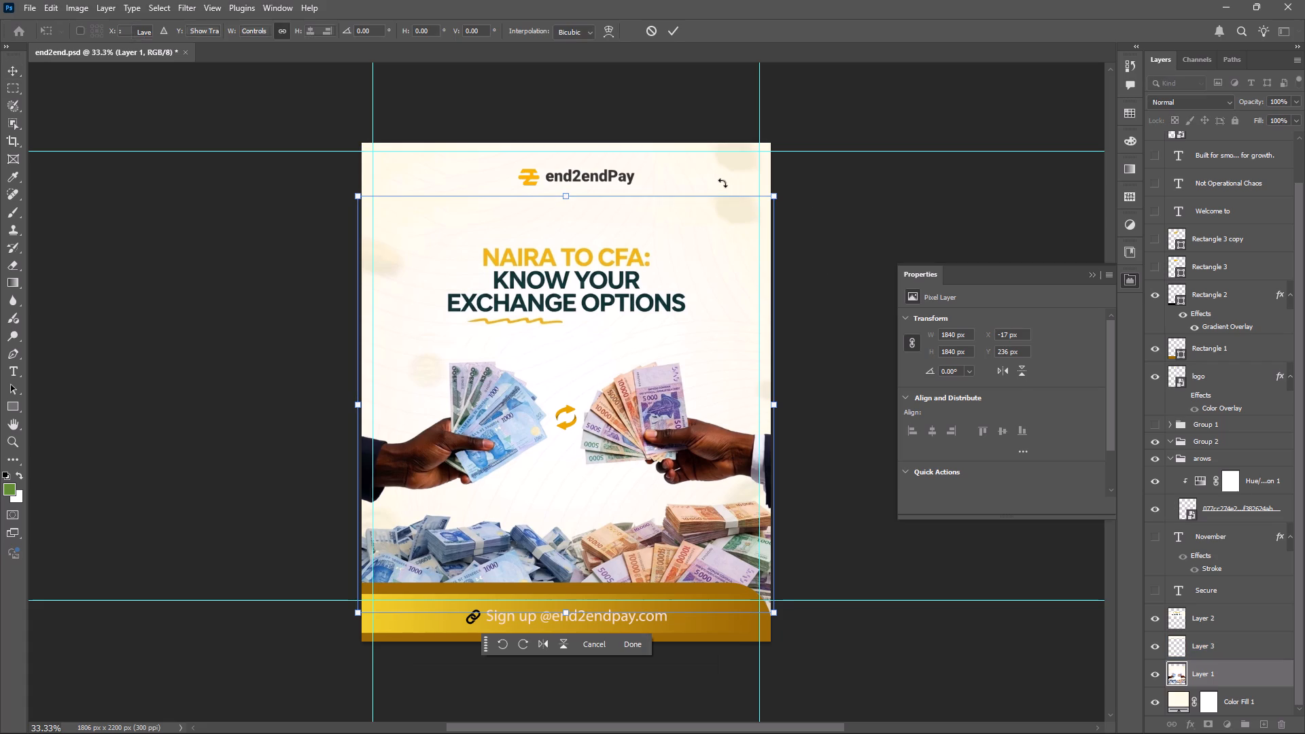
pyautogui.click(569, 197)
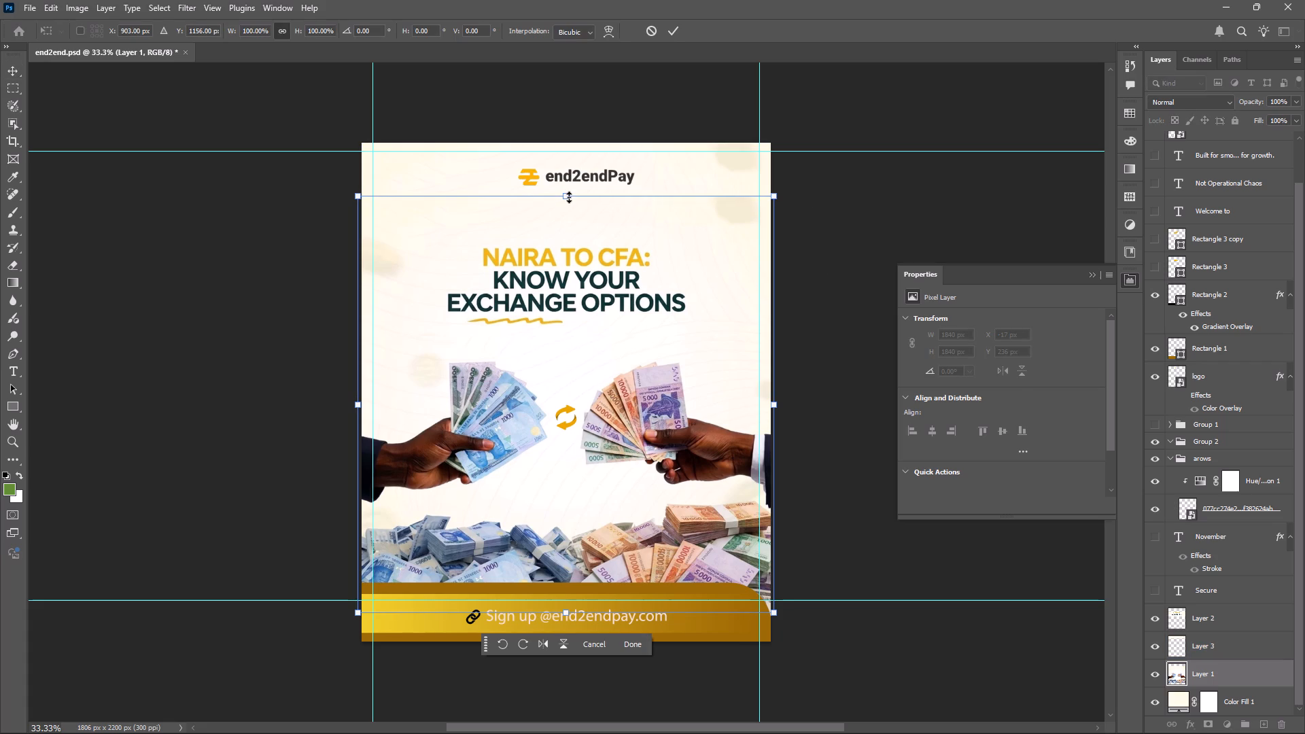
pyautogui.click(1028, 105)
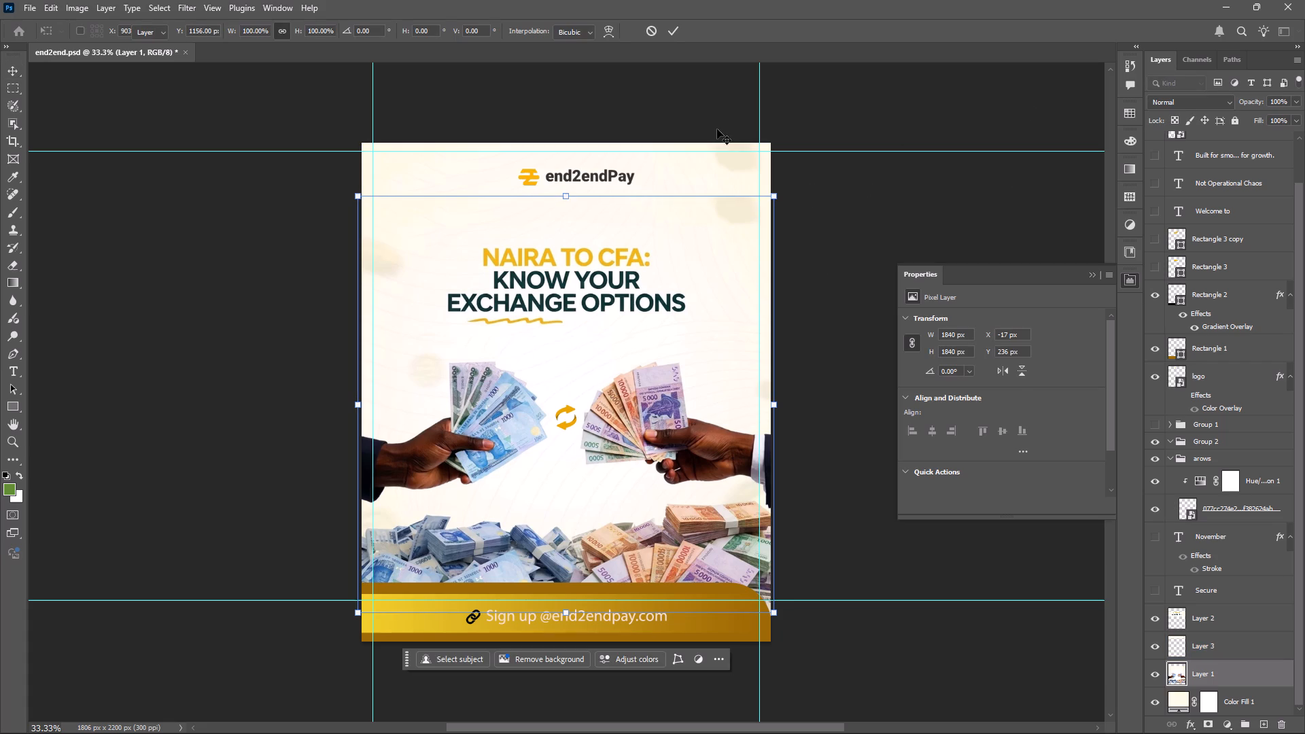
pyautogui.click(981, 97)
# Stretch Layer 3, the background strip behind the logo, downward to 280 px tall so it overlaps Layer 1's top edge.
pyautogui.click(676, 163)
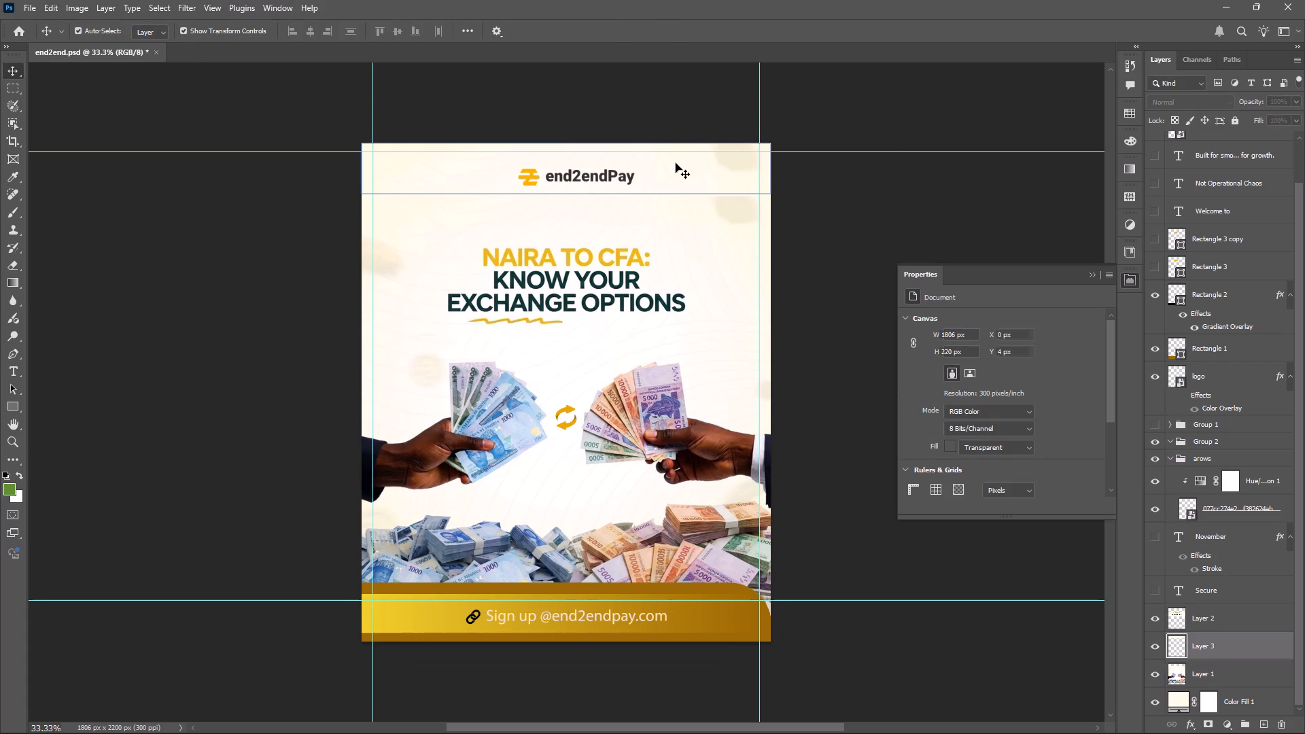
pyautogui.moveTo(565, 194); pyautogui.dragTo(569, 208)
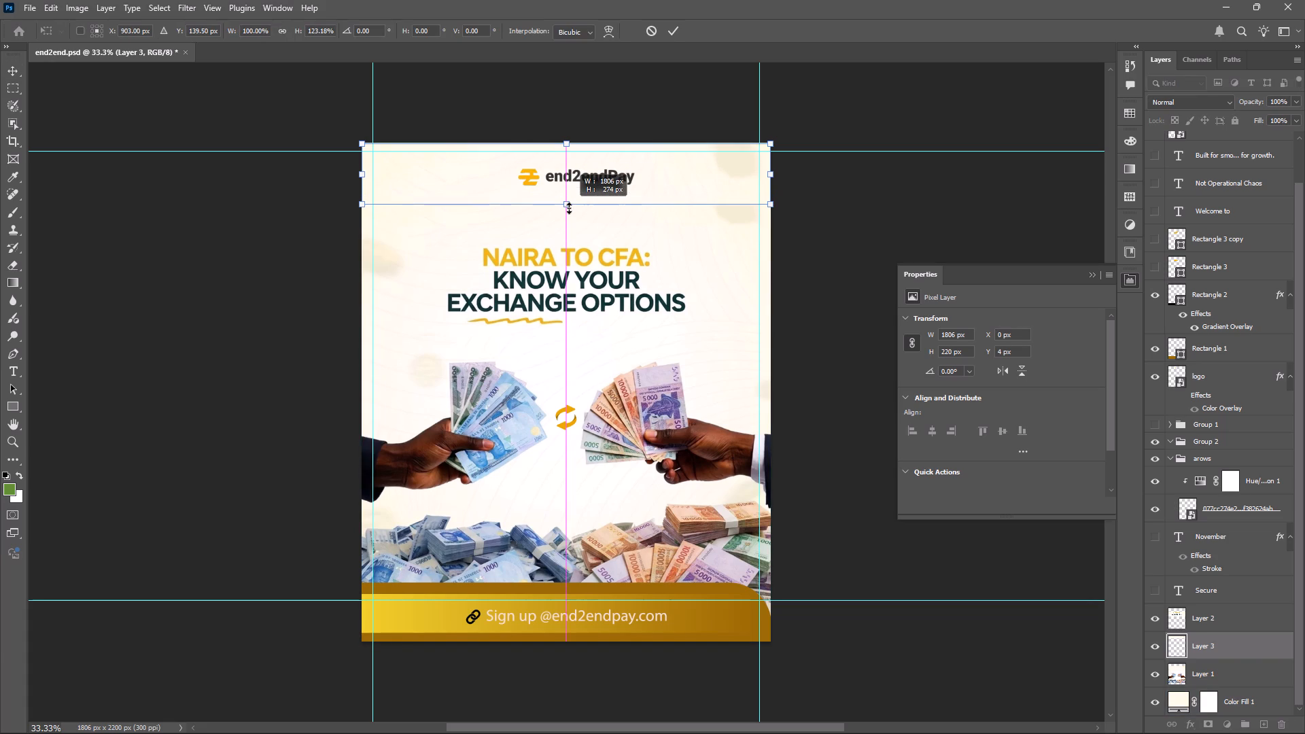
pyautogui.click(1018, 107)
pyautogui.click(996, 105)
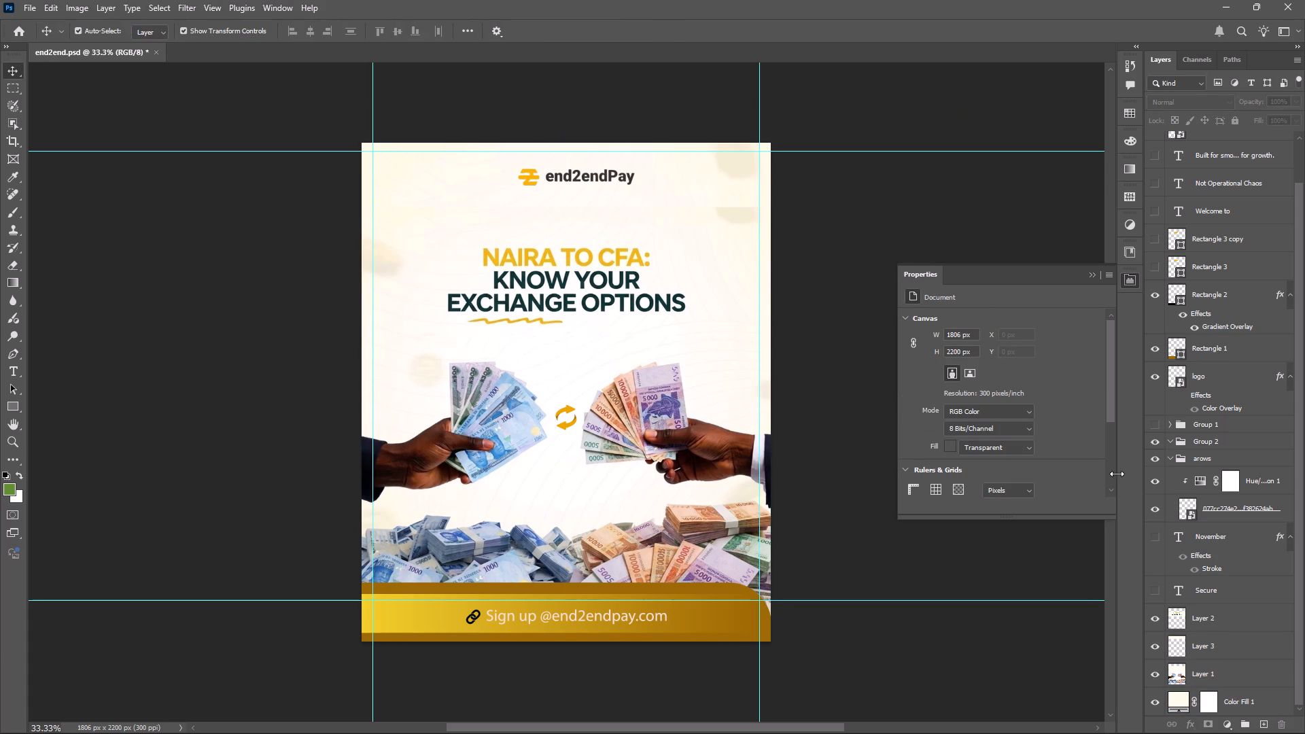
# Move Layer 3 beneath Layer 1 in the layer stack.
pyautogui.click(1206, 651)
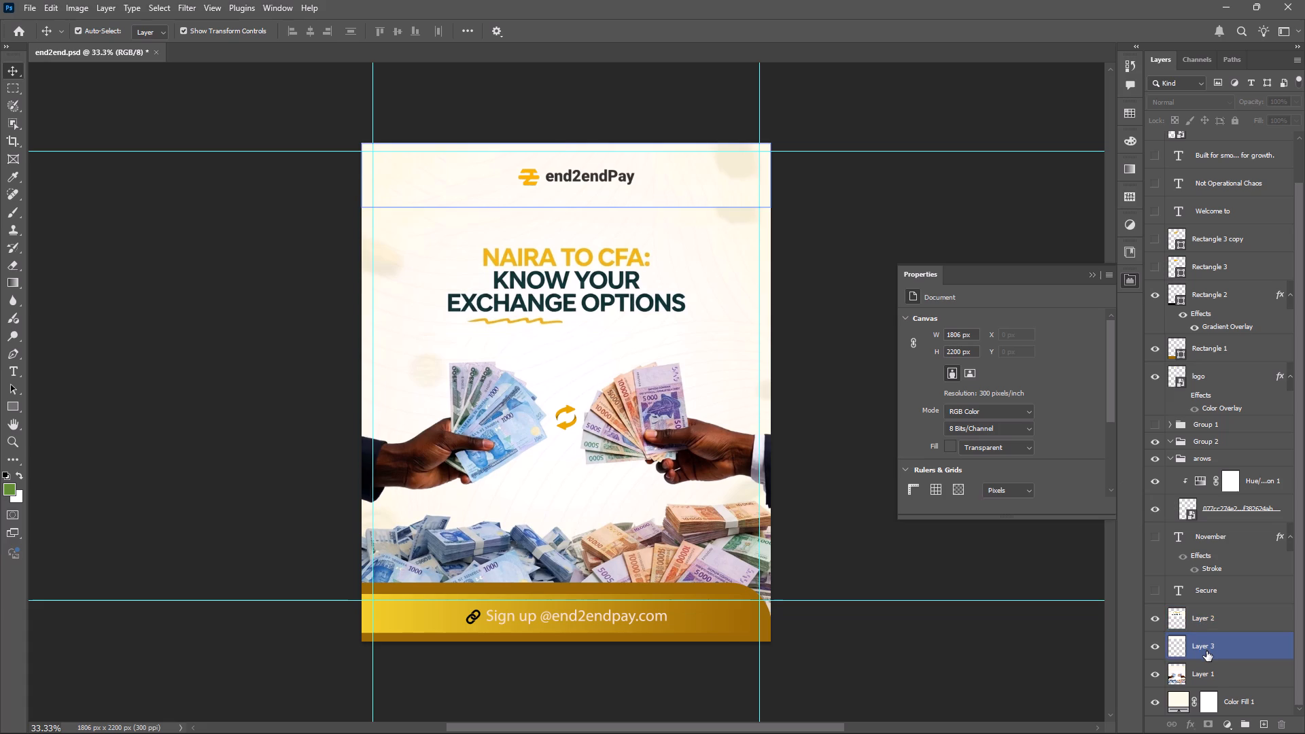
pyautogui.moveTo(1206, 651); pyautogui.dragTo(1215, 685)
pyautogui.click(987, 217)
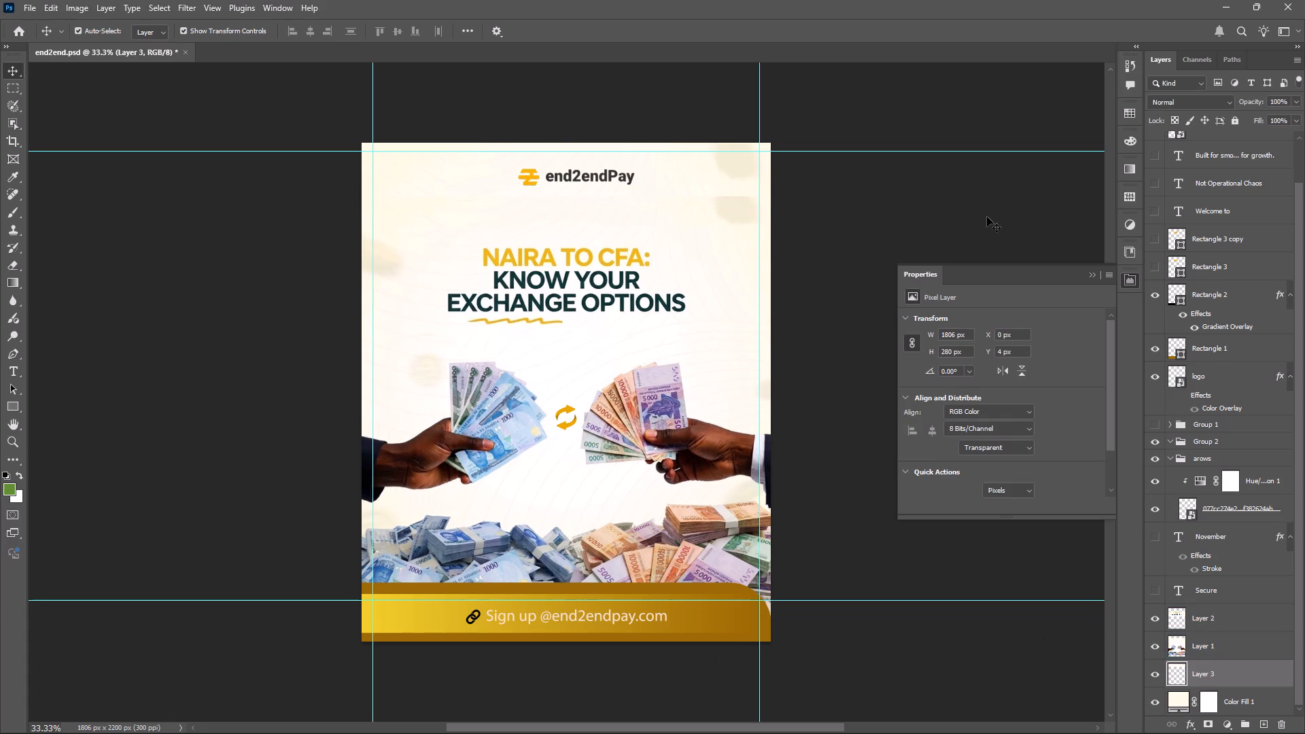
# Add a layer mask to Layer 1.
pyautogui.click(1213, 677)
pyautogui.scroll(-2, 1224, 659)
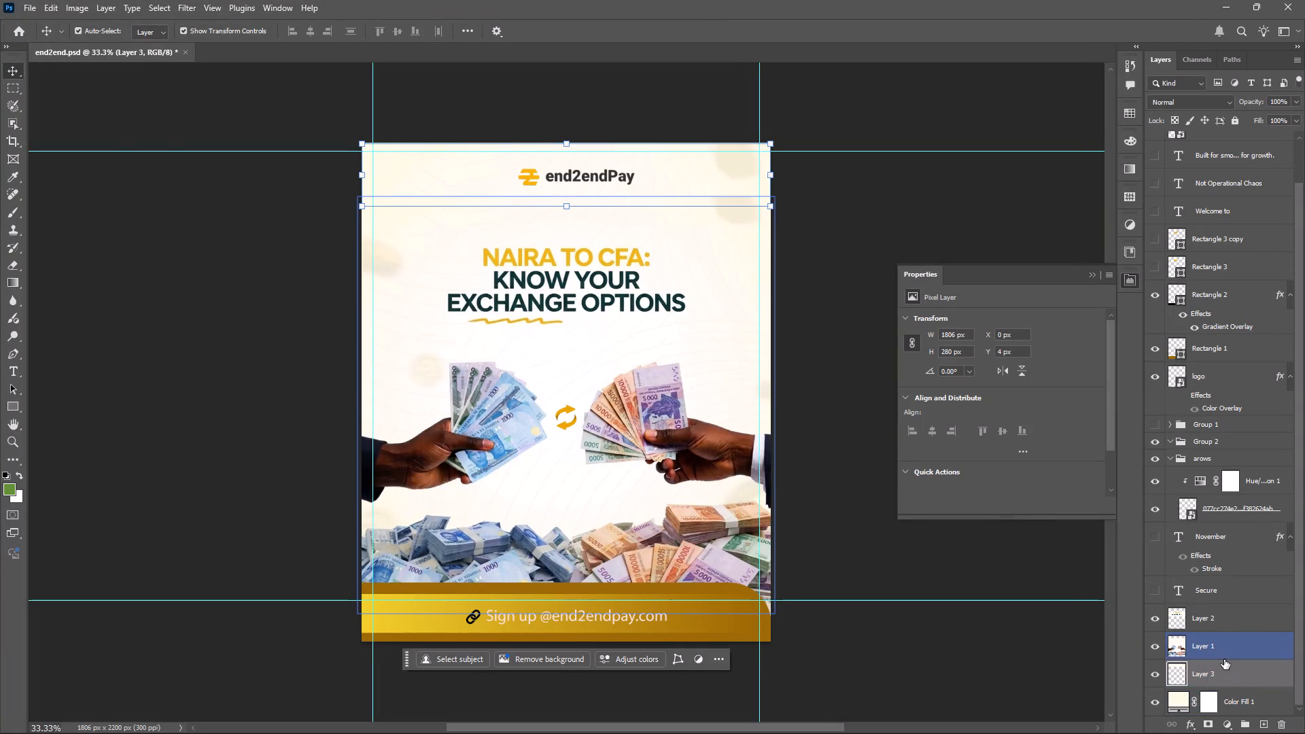
pyautogui.click(1205, 640)
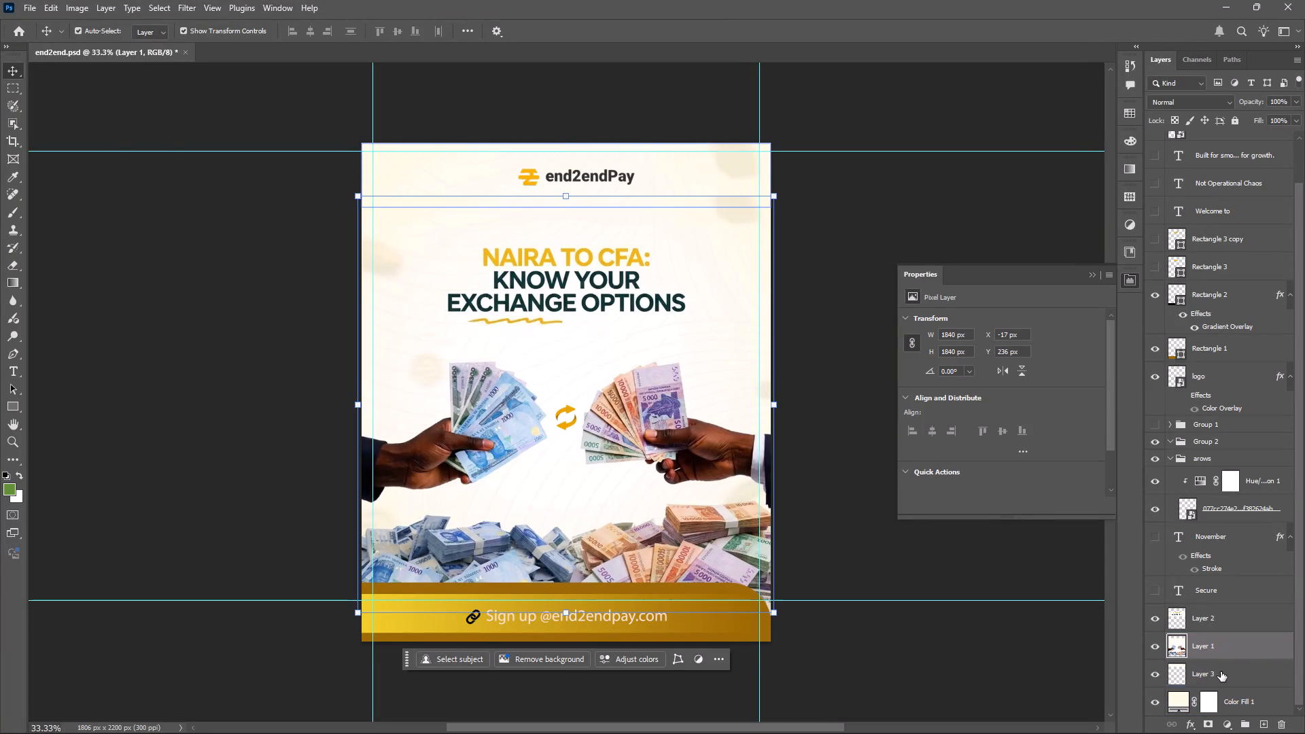
pyautogui.click(1219, 674)
pyautogui.click(1204, 644)
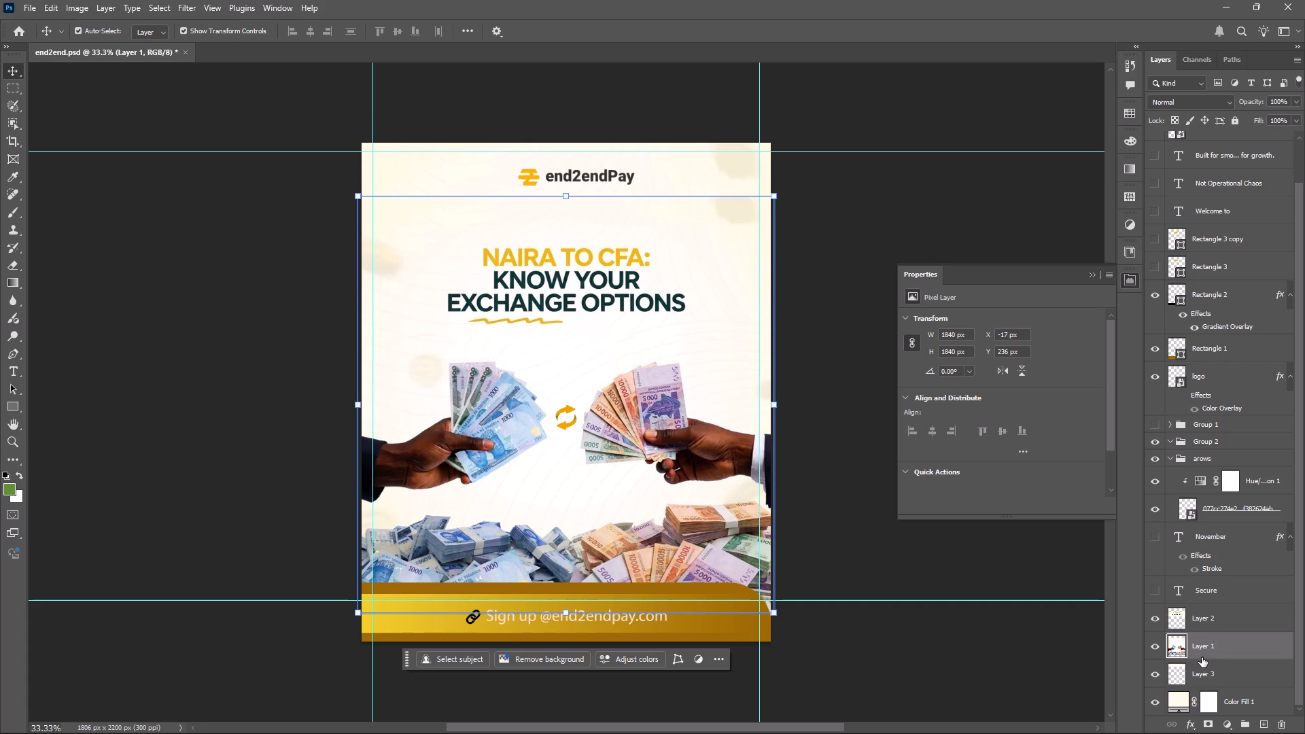
pyautogui.click(1209, 726)
# Paint black with a 250 px brush along the top edge of Layer 1's mask to blend it into Layer 3.
pyautogui.press('b')
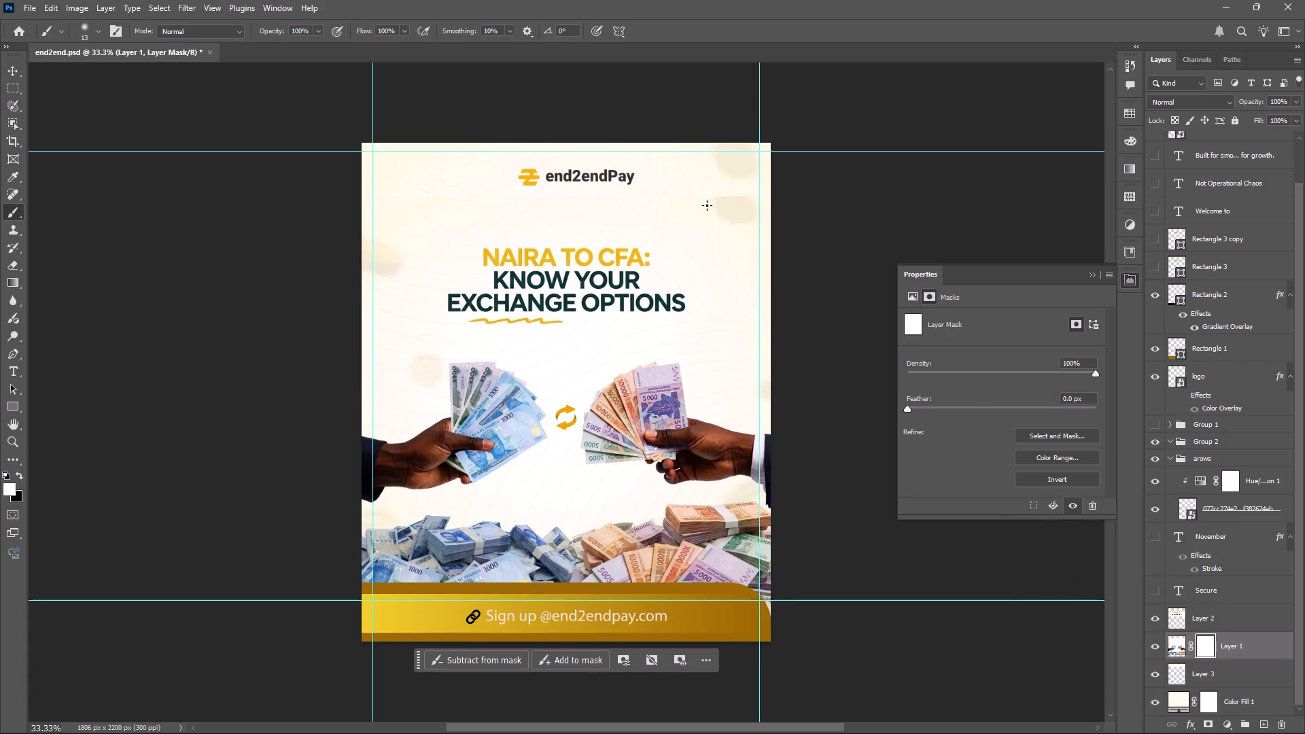
pyautogui.press(']')
pyautogui.press(']')
pyautogui.press(']')
pyautogui.press(']')
pyautogui.press(']')
pyautogui.press(']')
pyautogui.press(']')
pyautogui.press(']')
pyautogui.press(']')
pyautogui.press(']')
pyautogui.press(']')
pyautogui.press(']')
pyautogui.press(']')
pyautogui.press(']')
pyautogui.press(']')
pyautogui.press(']')
pyautogui.press(']')
pyautogui.press(']')
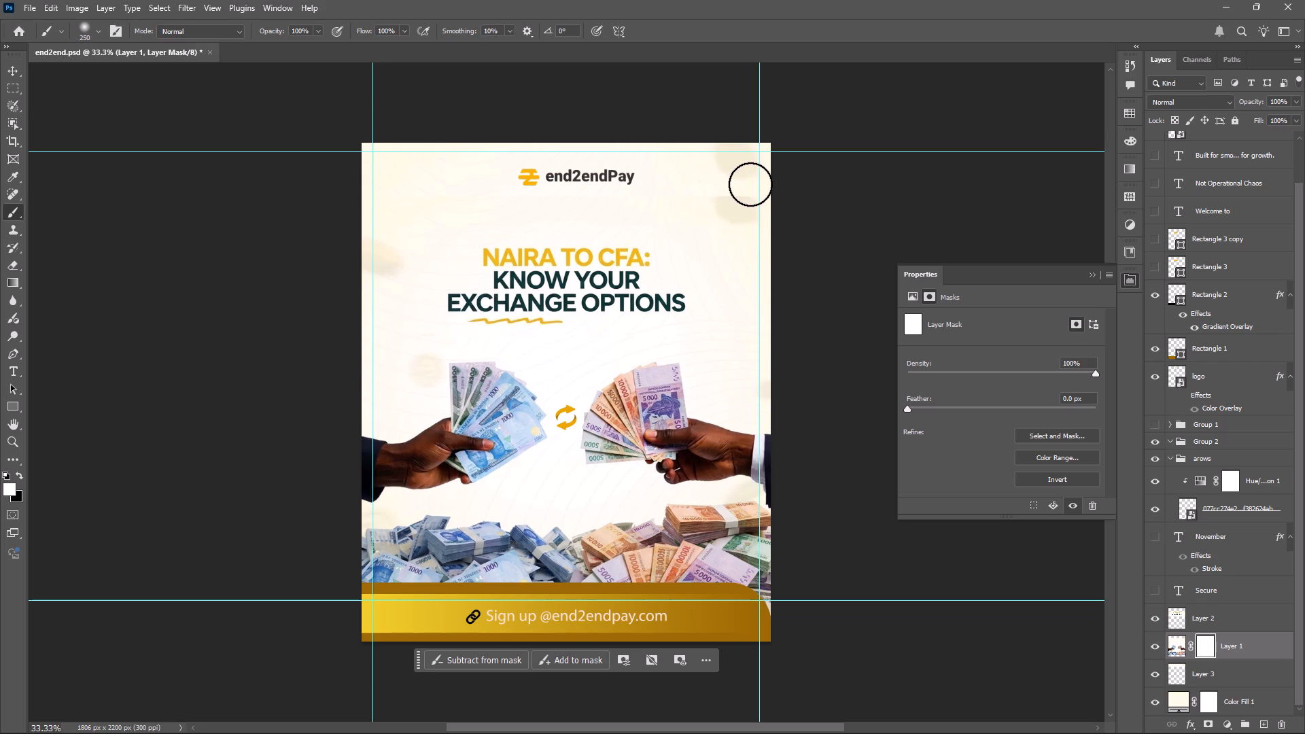
pyautogui.moveTo(750, 184); pyautogui.dragTo(684, 197)
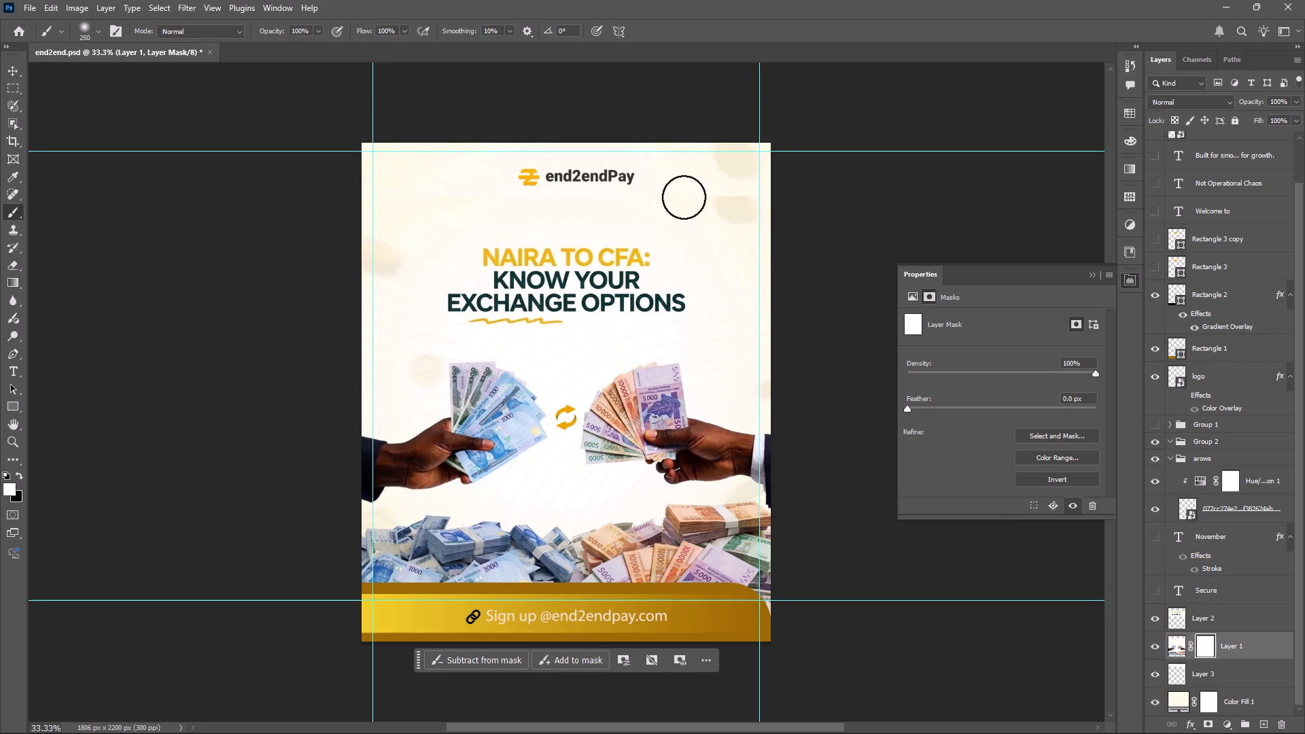
pyautogui.moveTo(684, 197); pyautogui.dragTo(684, 199)
pyautogui.moveTo(684, 199); pyautogui.dragTo(499, 192)
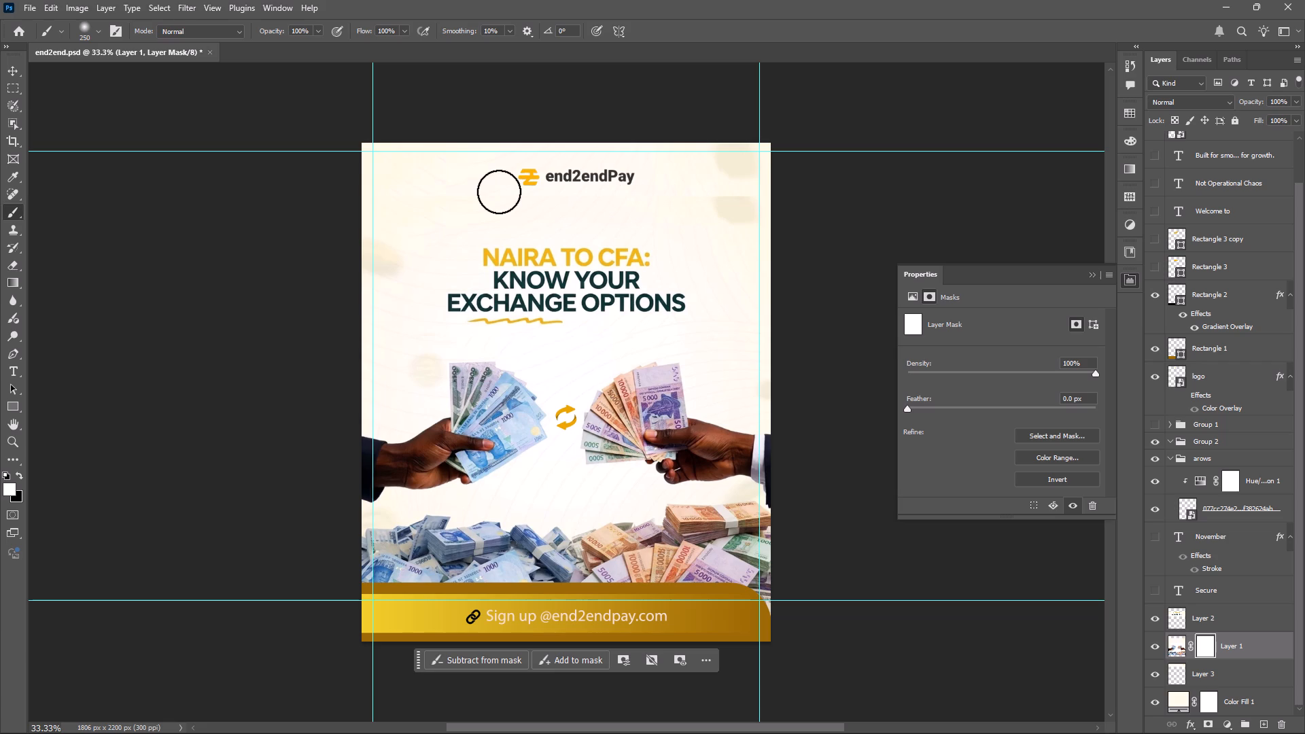
pyautogui.press('x')
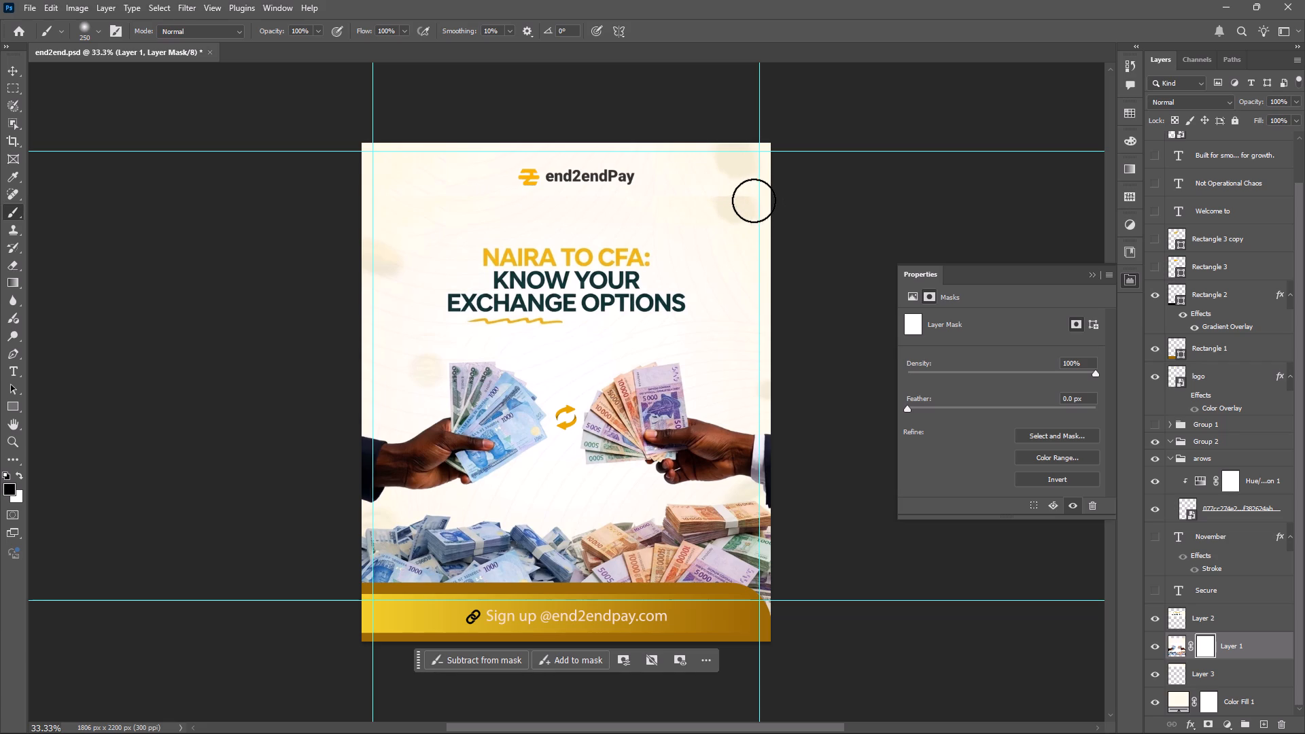
pyautogui.moveTo(752, 183); pyautogui.dragTo(561, 181)
pyautogui.moveTo(561, 181); pyautogui.dragTo(341, 169)
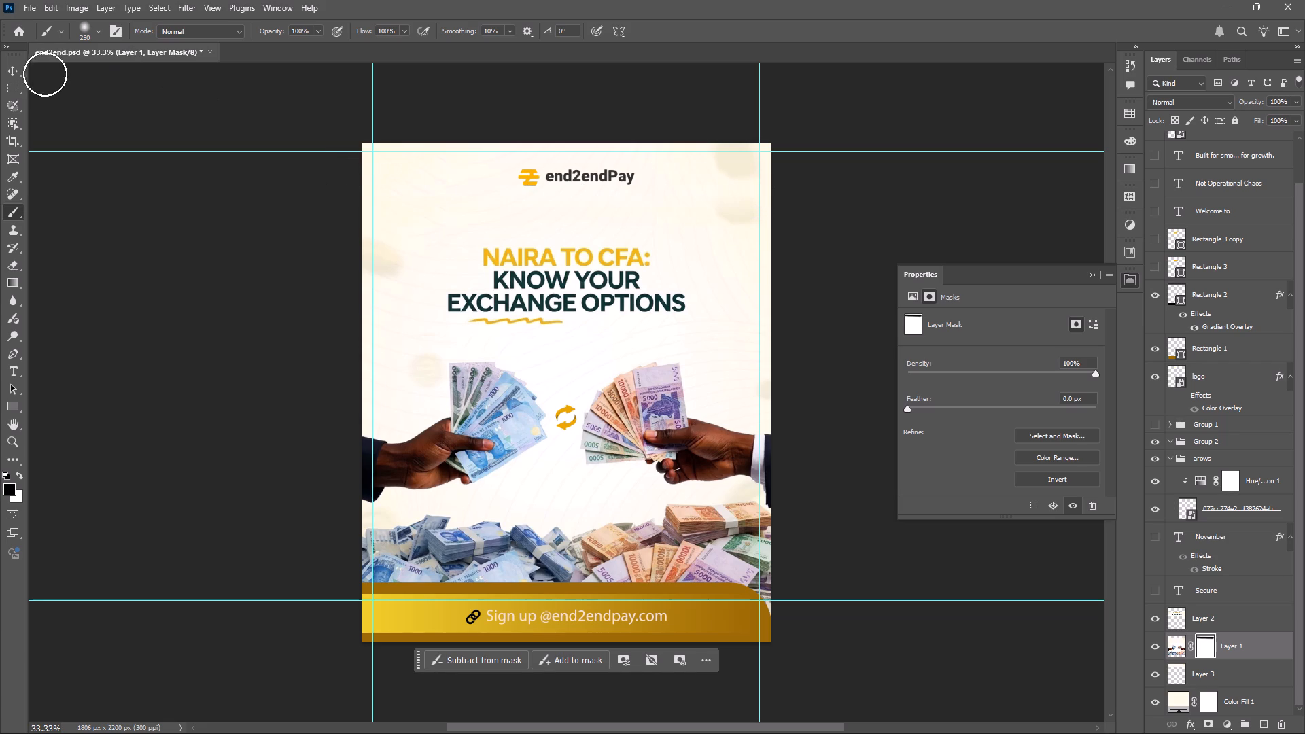
pyautogui.click(13, 68)
pyautogui.click(164, 435)
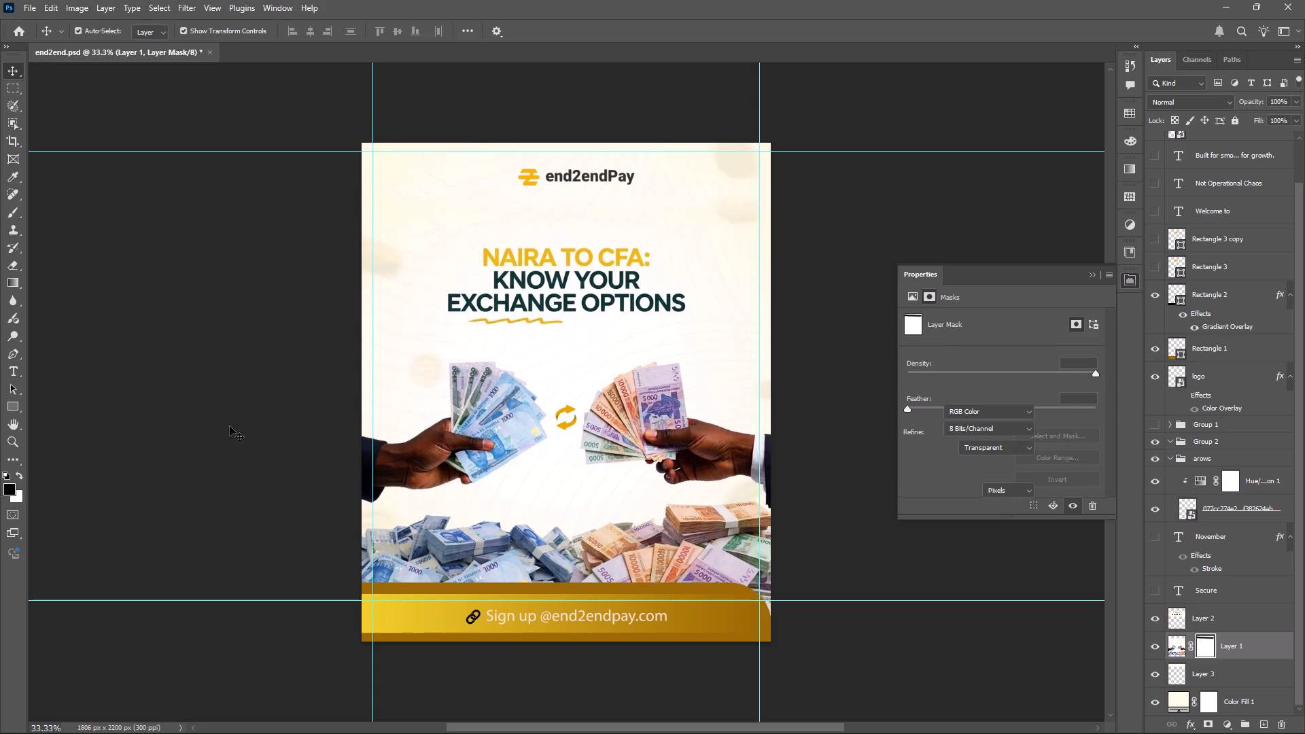
# Save the end2end.psd document.
pyautogui.scroll(-1, 829, 510)
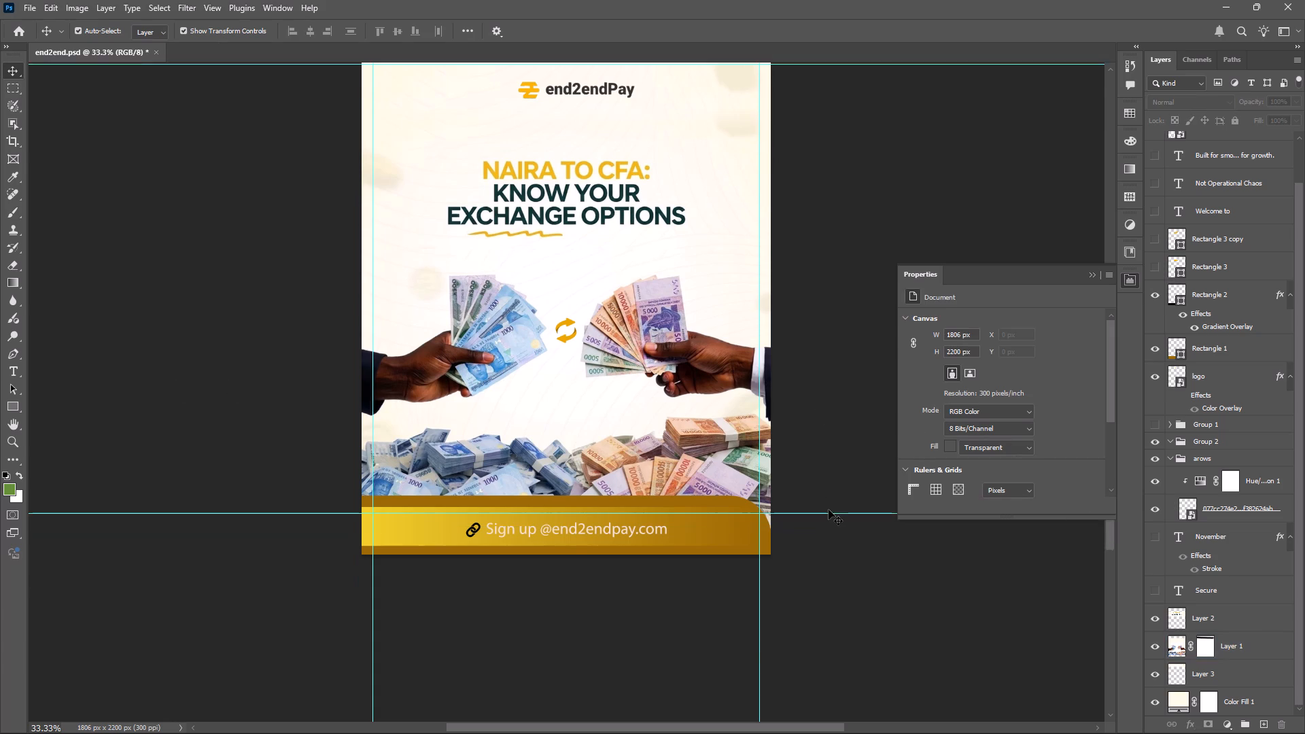
pyautogui.scroll(1, 829, 510)
pyautogui.click(838, 440)
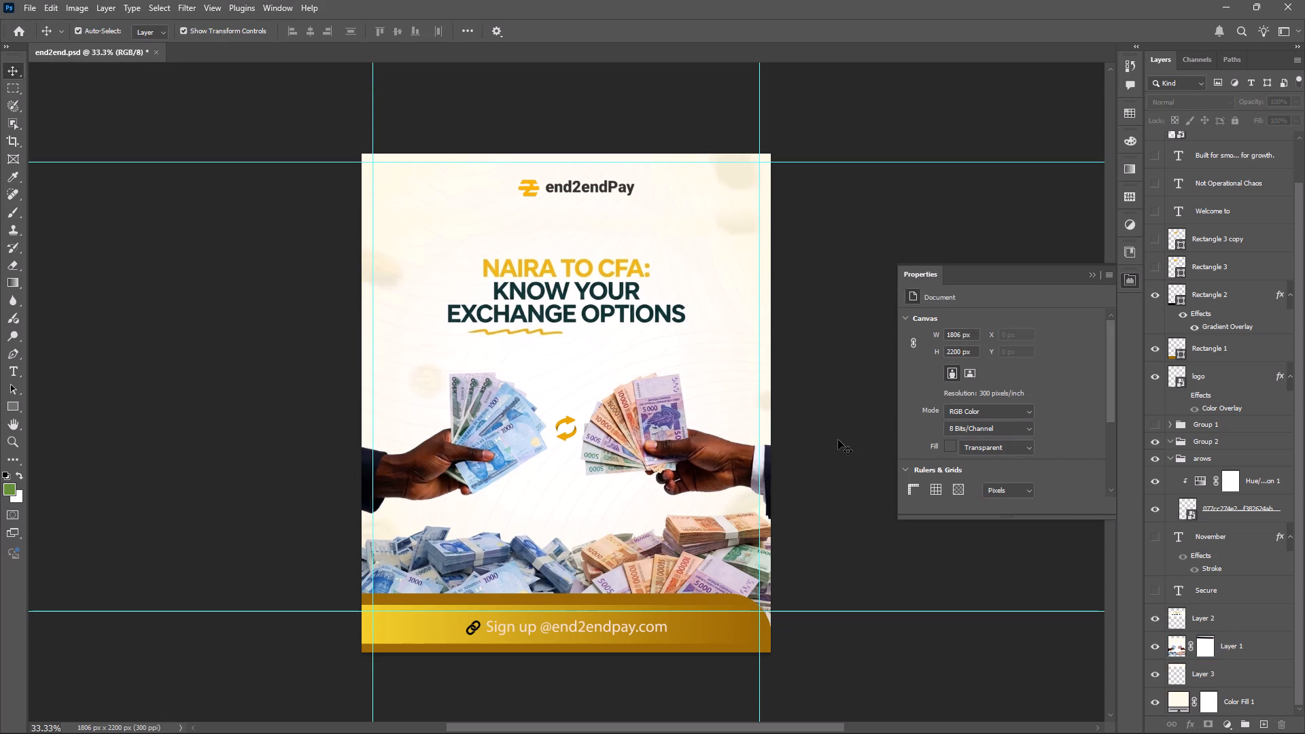
pyautogui.hotkey('ctrl', 's')
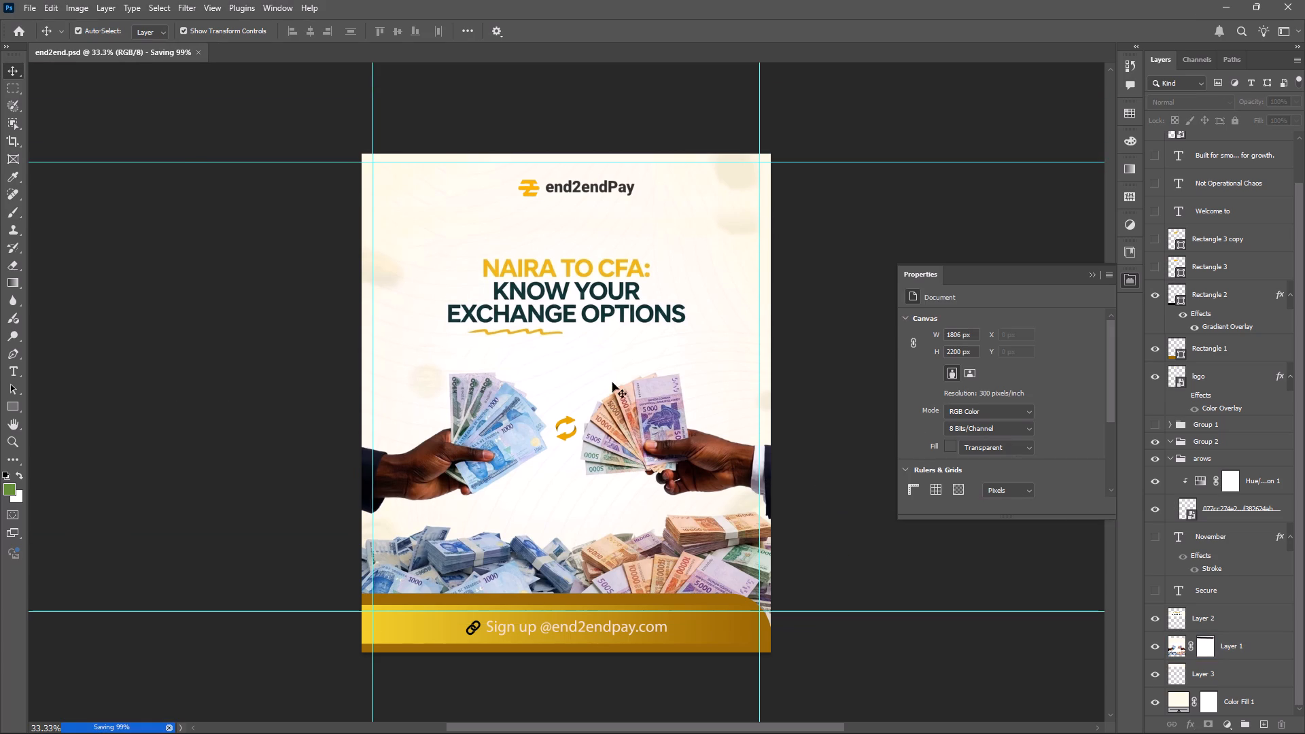
# Quick-export the finished flyer as a PNG named end2end in the WORK folder.
pyautogui.click(26, 7)
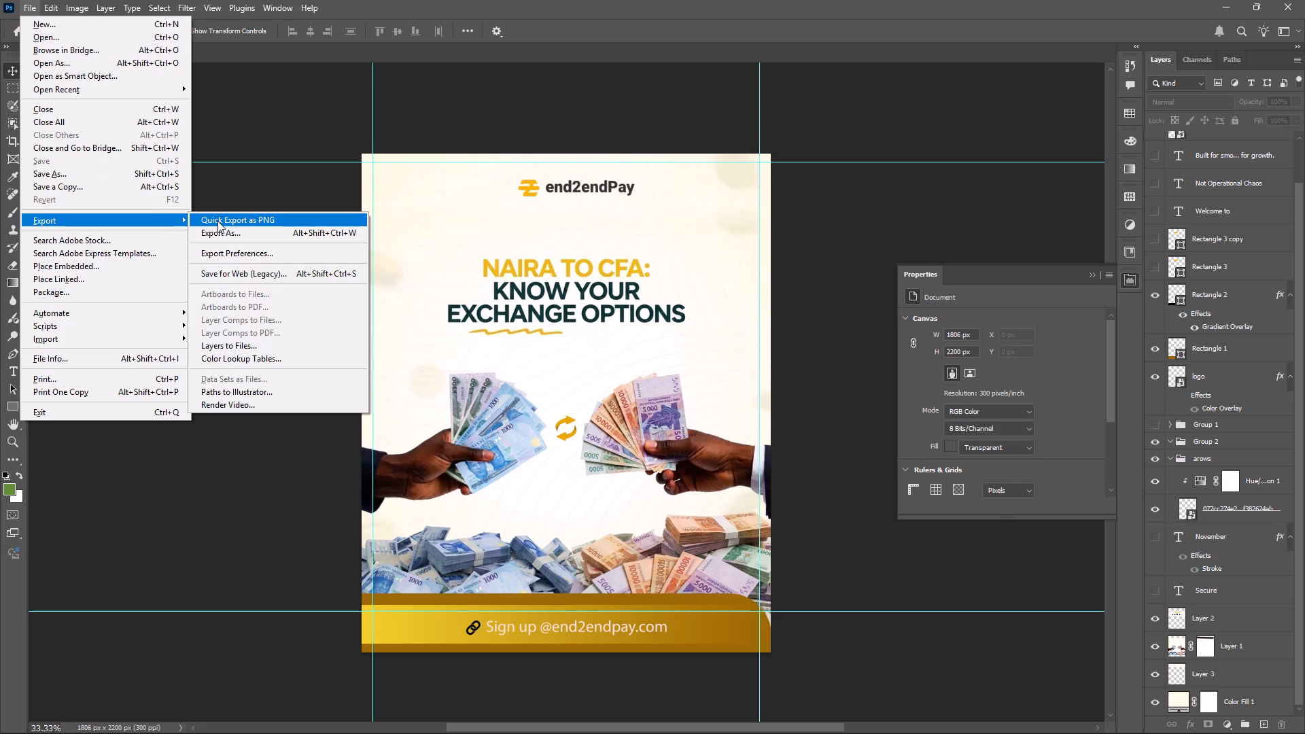
pyautogui.click(217, 221)
pyautogui.press('Return')
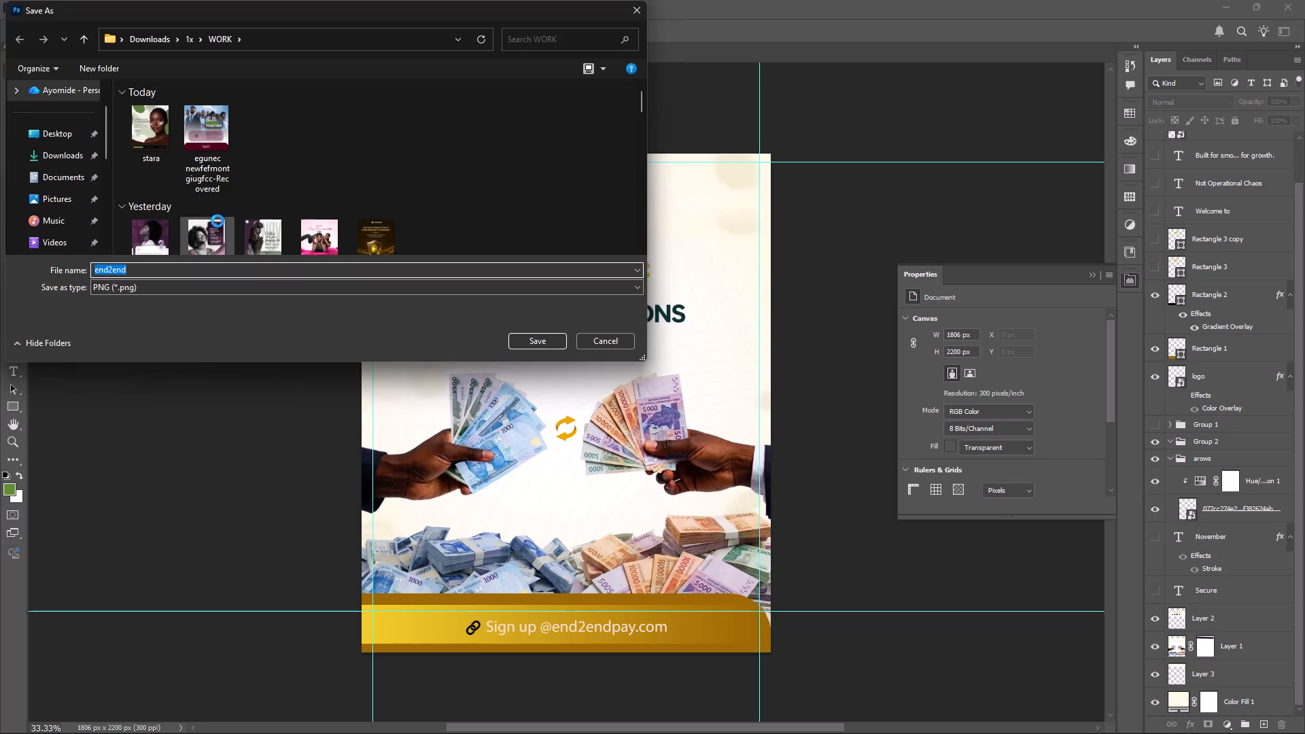
pyautogui.press('Left')
pyautogui.press('Return')
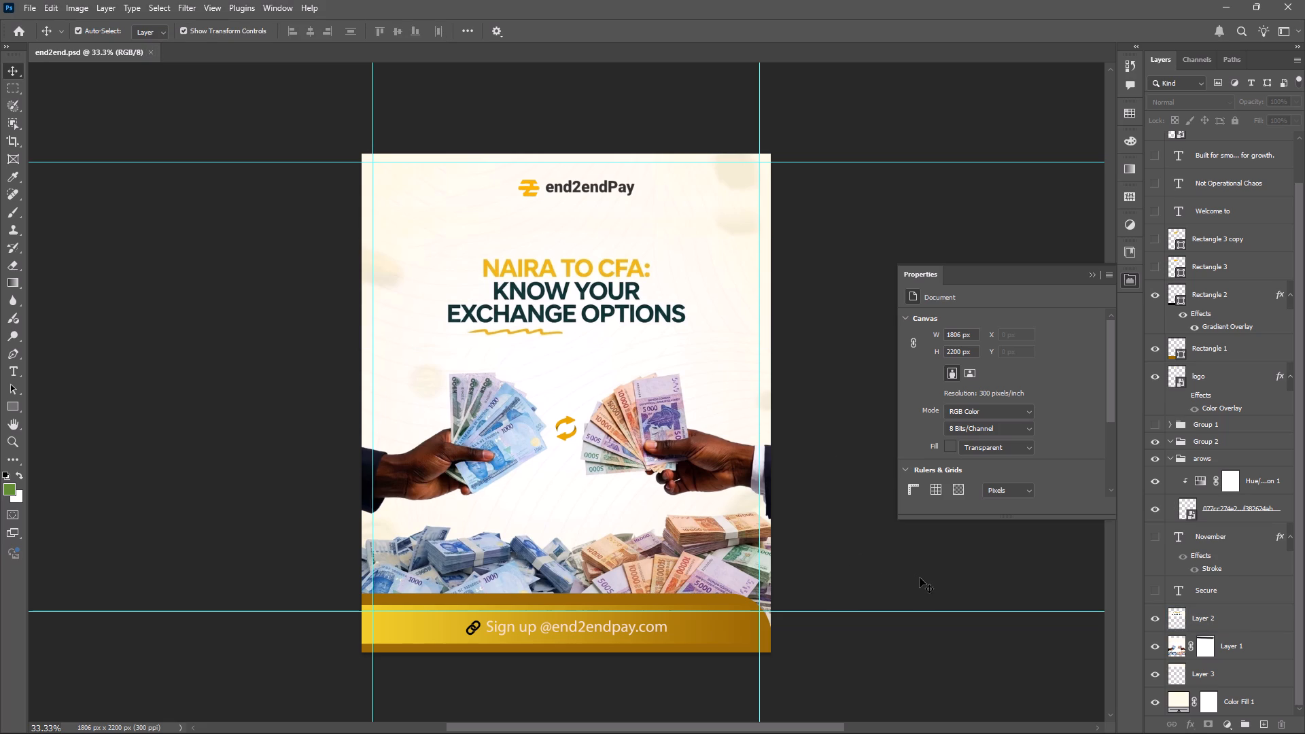
# Switch to WPS Office, look through the recent SPEAKFORHER content calendar, and return to Photoshop.
pyautogui.hotkey('alt', 'Tab')
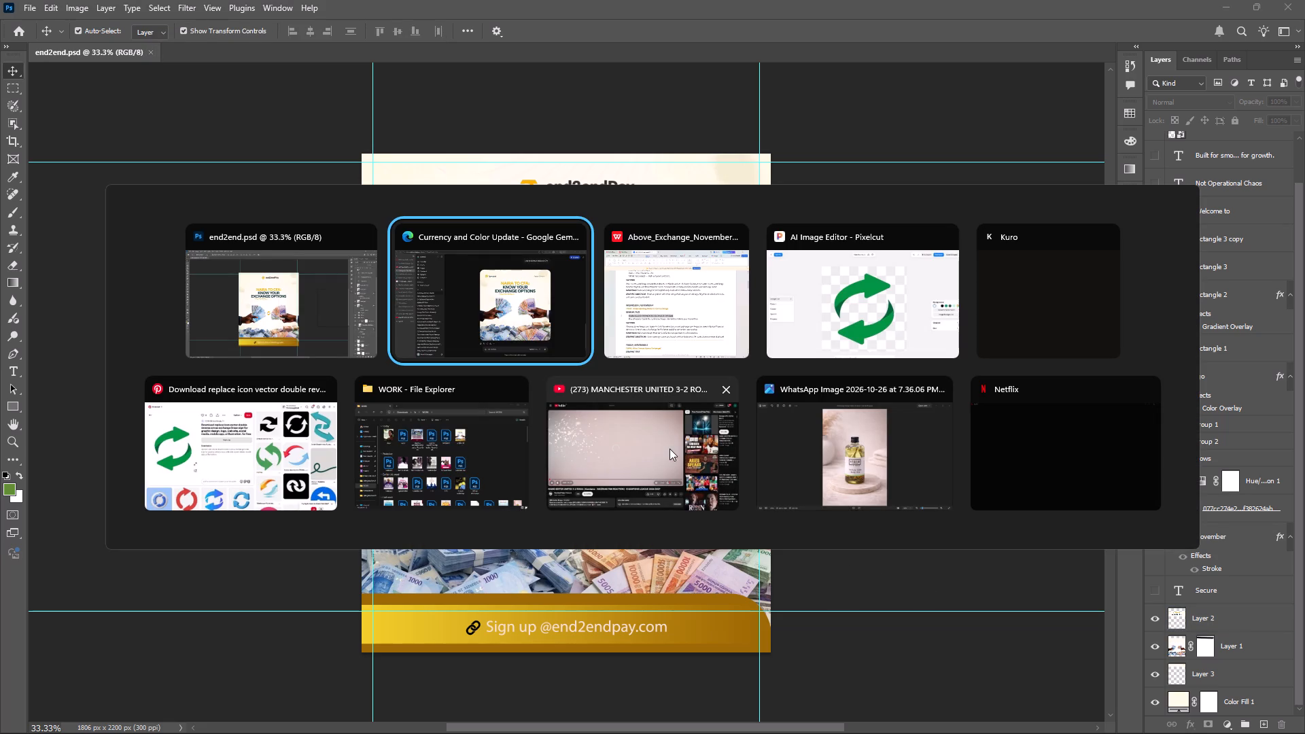
pyautogui.keyDown('alt'); pyautogui.click(670, 315); pyautogui.keyUp('alt')
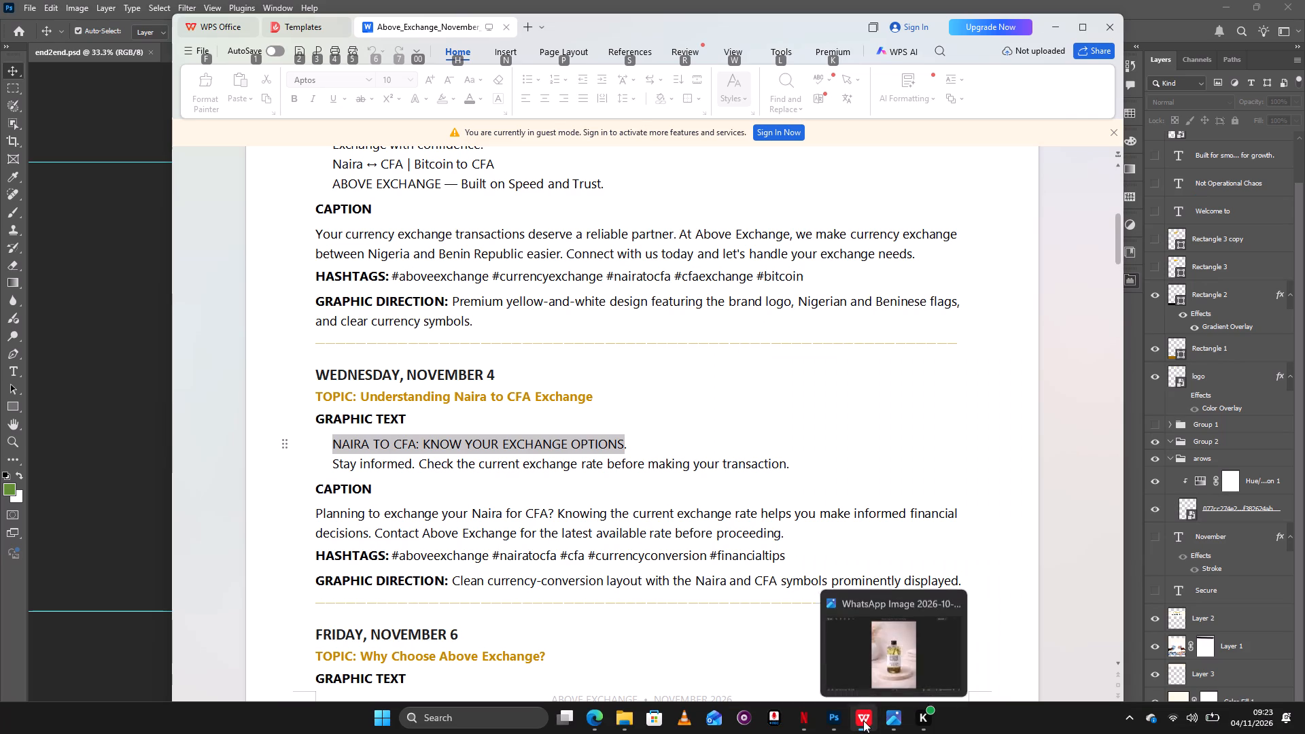
pyautogui.rightClick(860, 719)
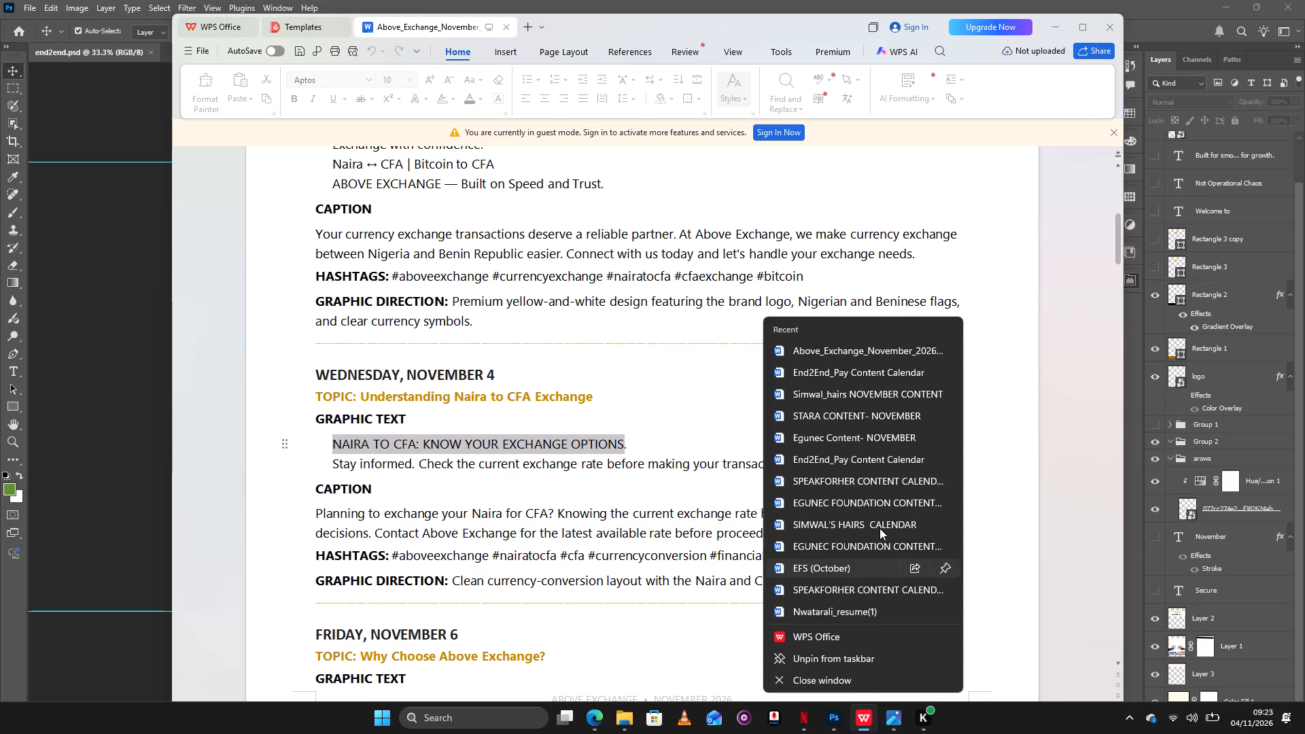
pyautogui.click(873, 483)
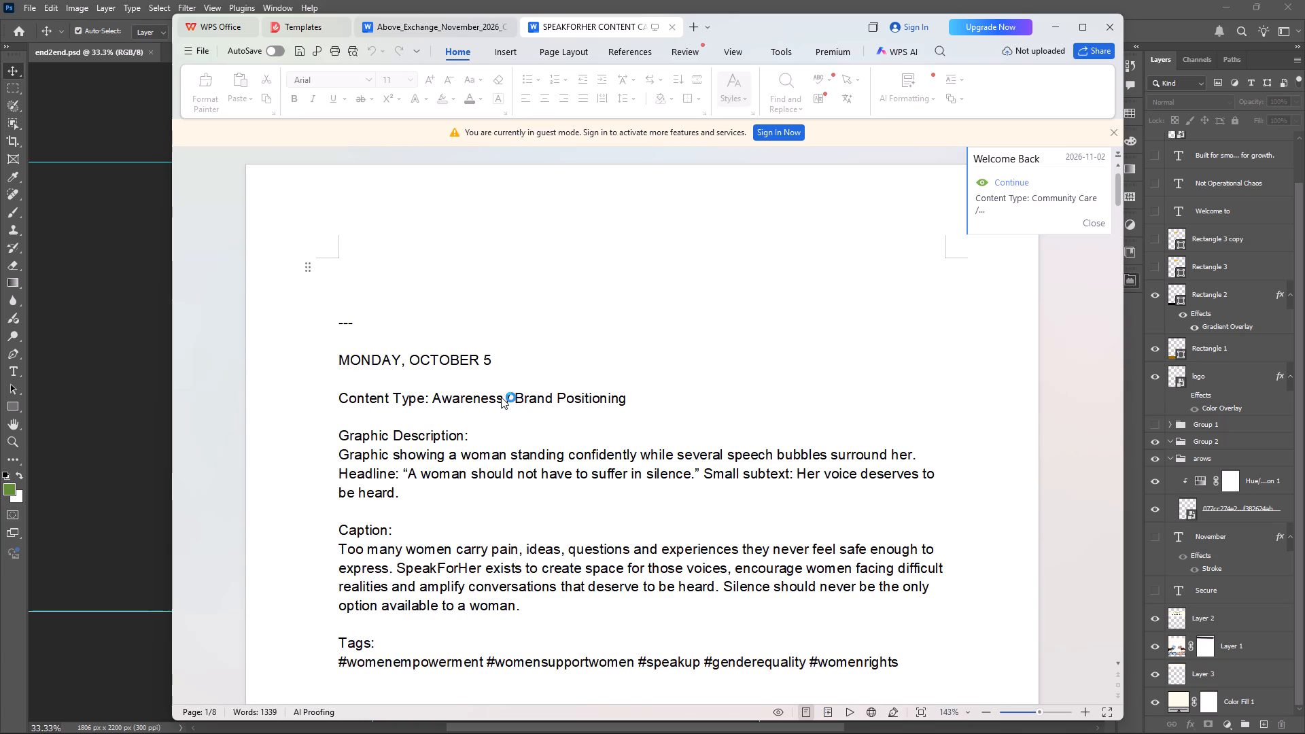
pyautogui.scroll(-20, 501, 397)
pyautogui.scroll(-7, 501, 397)
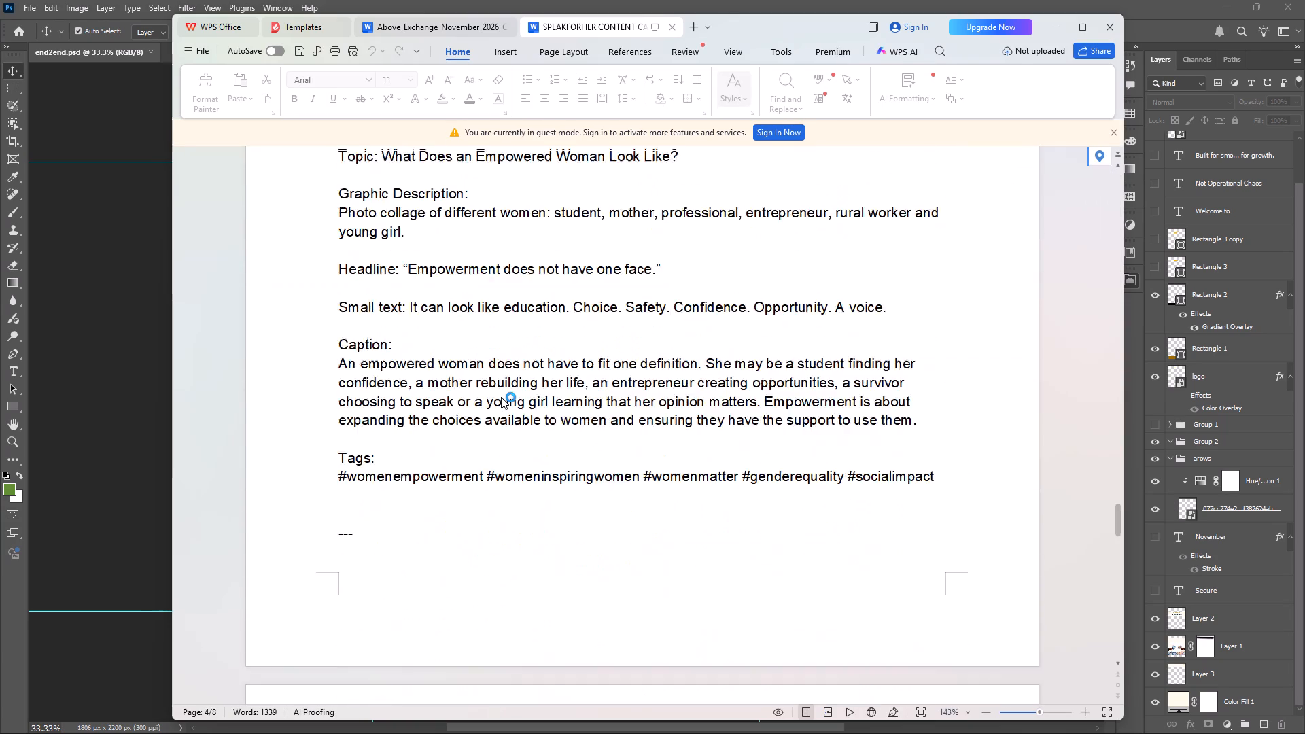
pyautogui.scroll(-14, 501, 397)
pyautogui.click(126, 324)
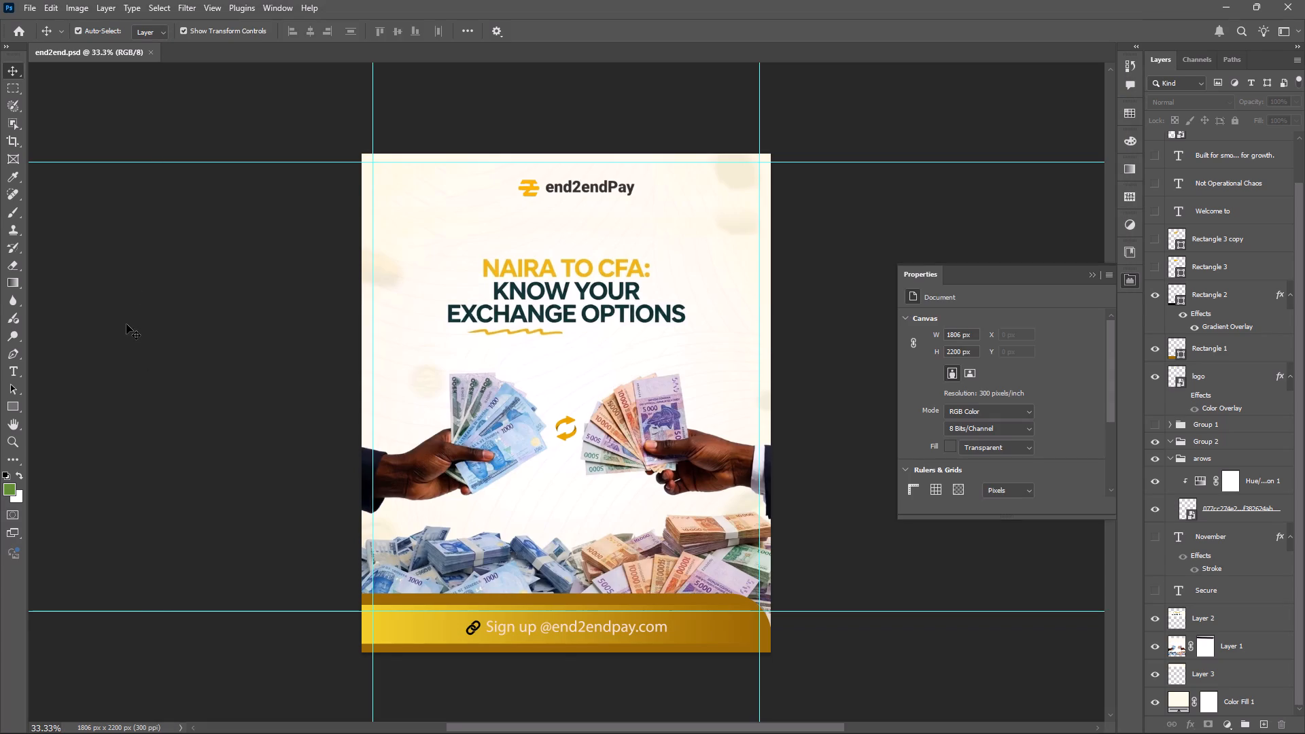